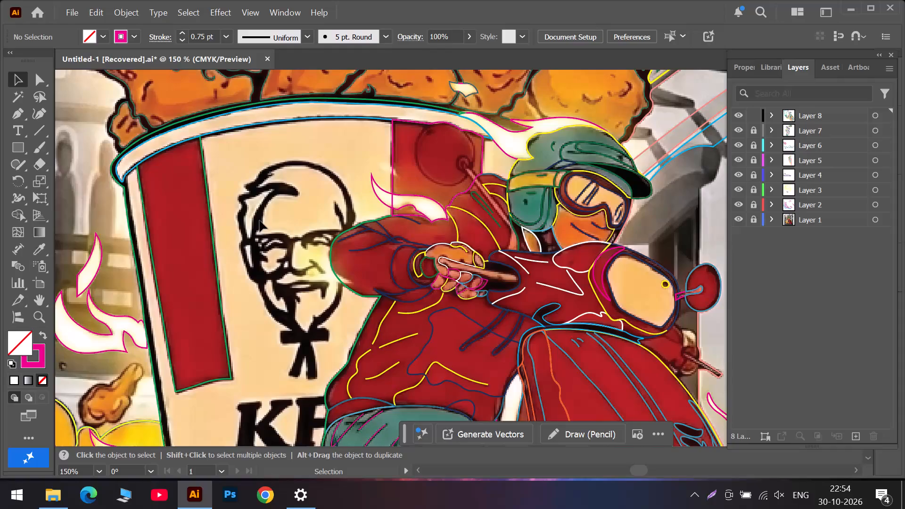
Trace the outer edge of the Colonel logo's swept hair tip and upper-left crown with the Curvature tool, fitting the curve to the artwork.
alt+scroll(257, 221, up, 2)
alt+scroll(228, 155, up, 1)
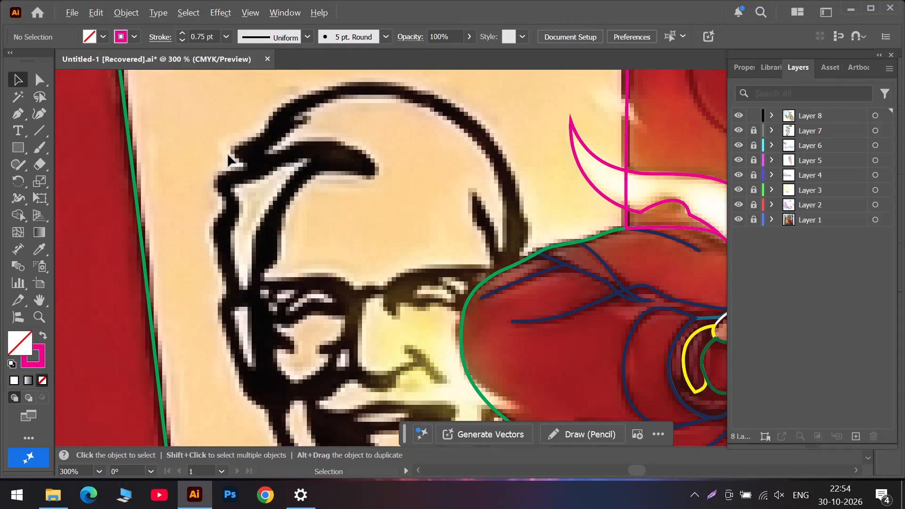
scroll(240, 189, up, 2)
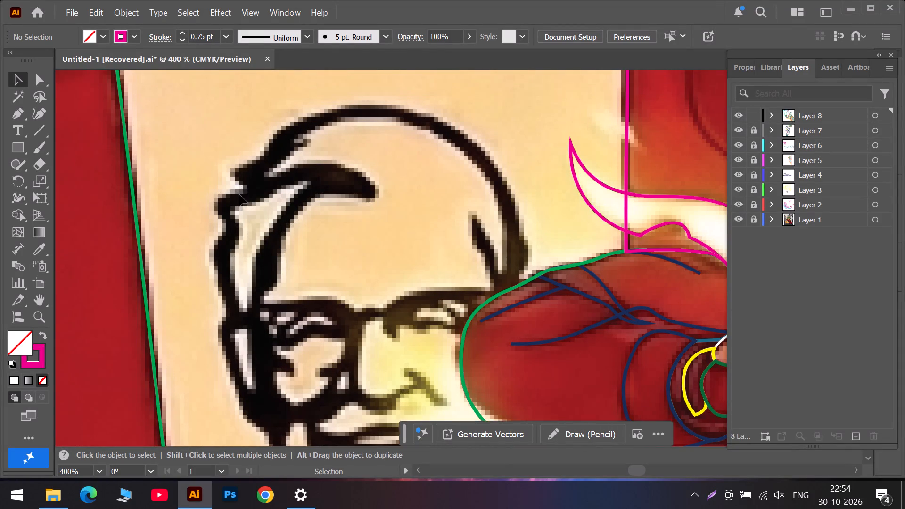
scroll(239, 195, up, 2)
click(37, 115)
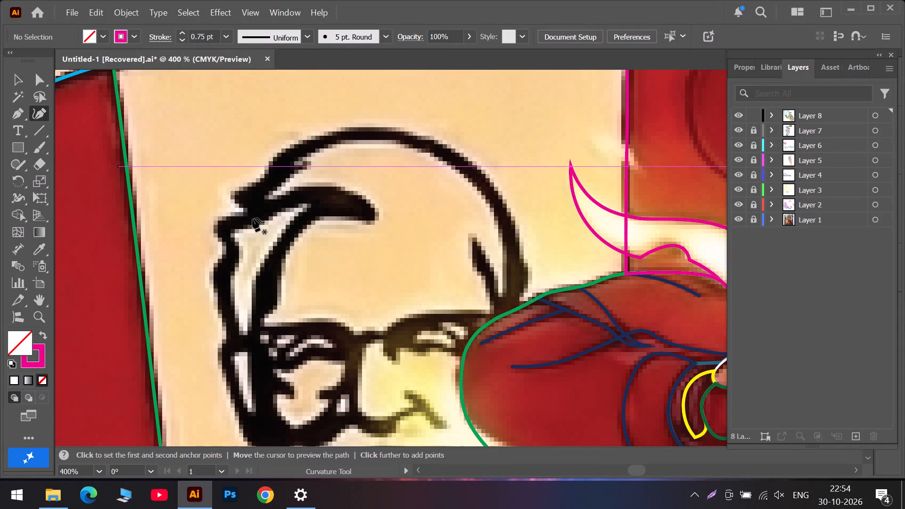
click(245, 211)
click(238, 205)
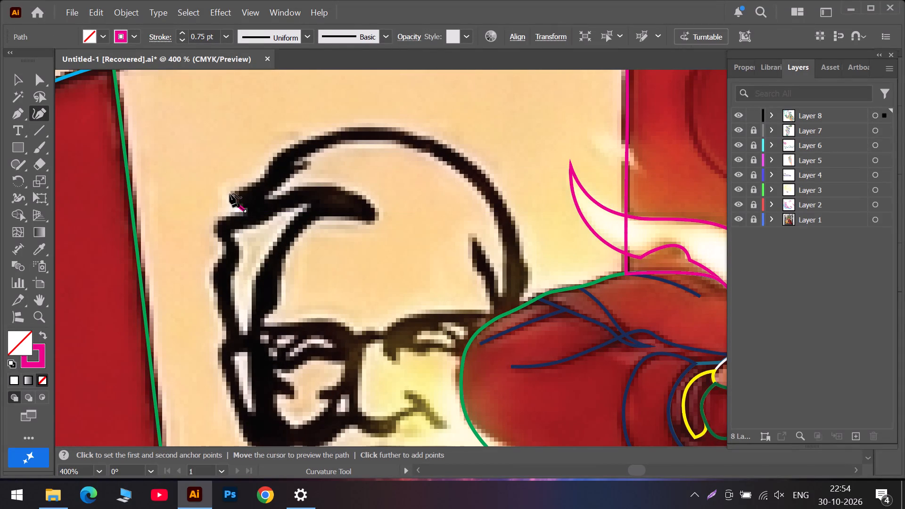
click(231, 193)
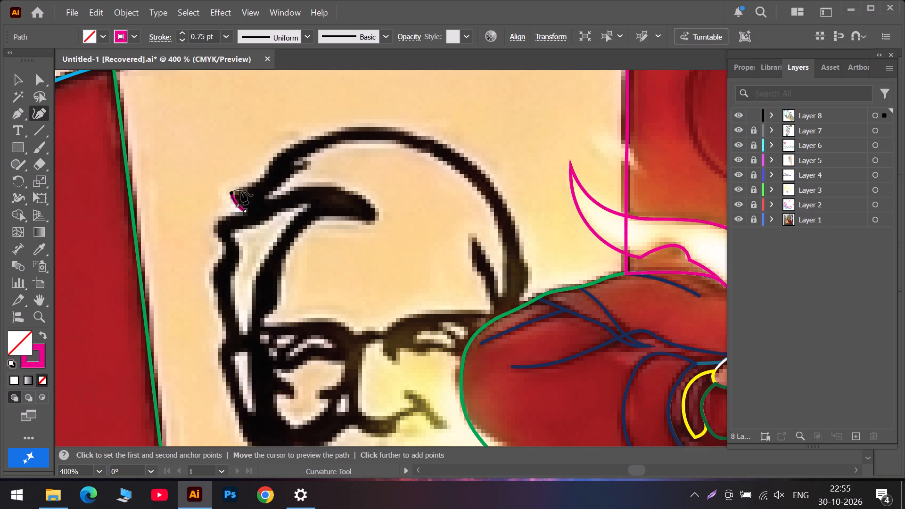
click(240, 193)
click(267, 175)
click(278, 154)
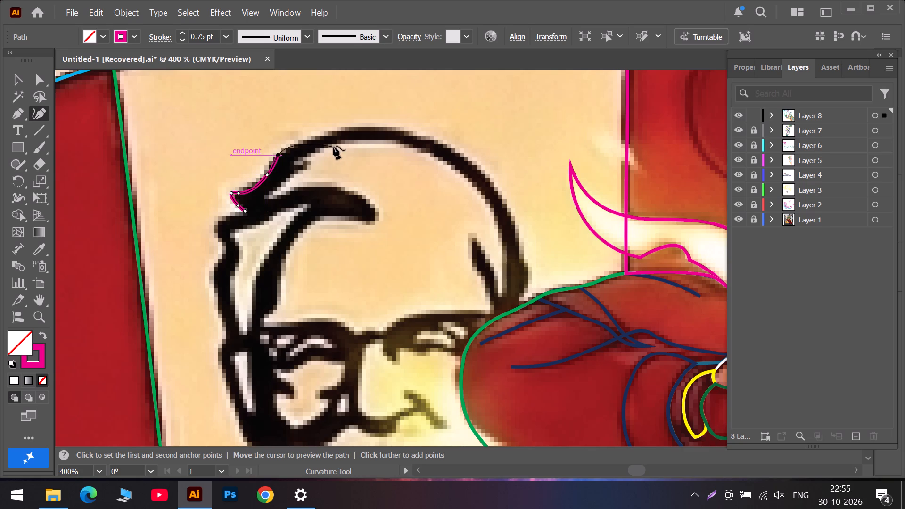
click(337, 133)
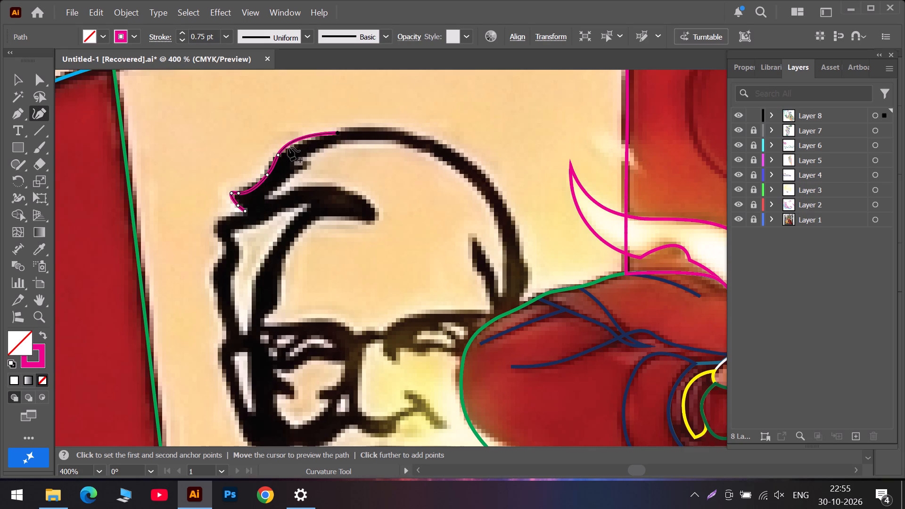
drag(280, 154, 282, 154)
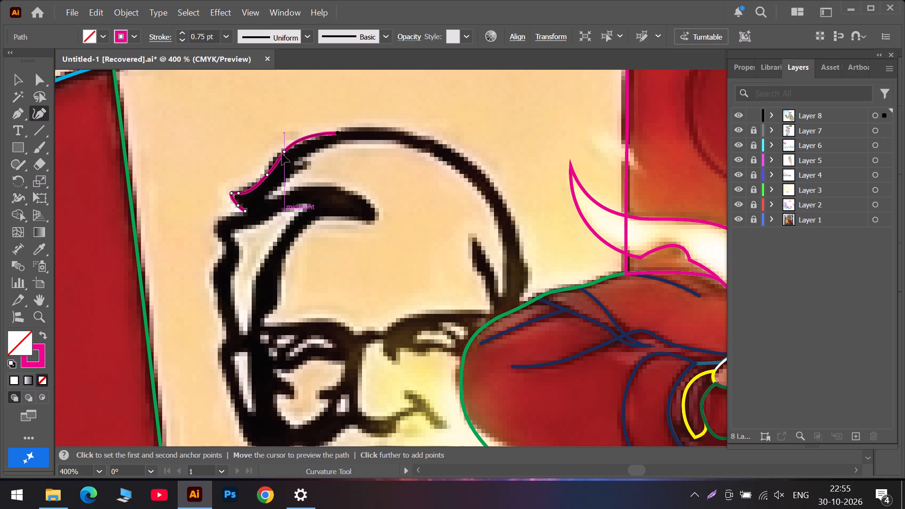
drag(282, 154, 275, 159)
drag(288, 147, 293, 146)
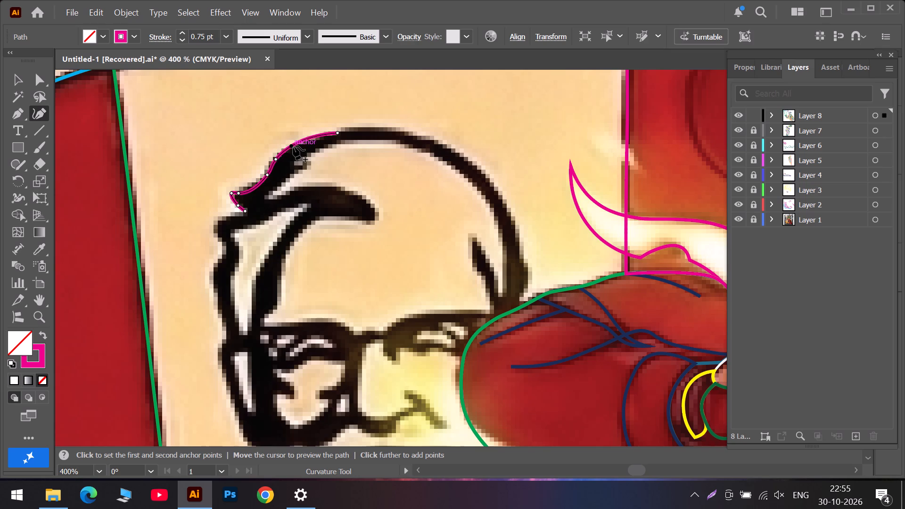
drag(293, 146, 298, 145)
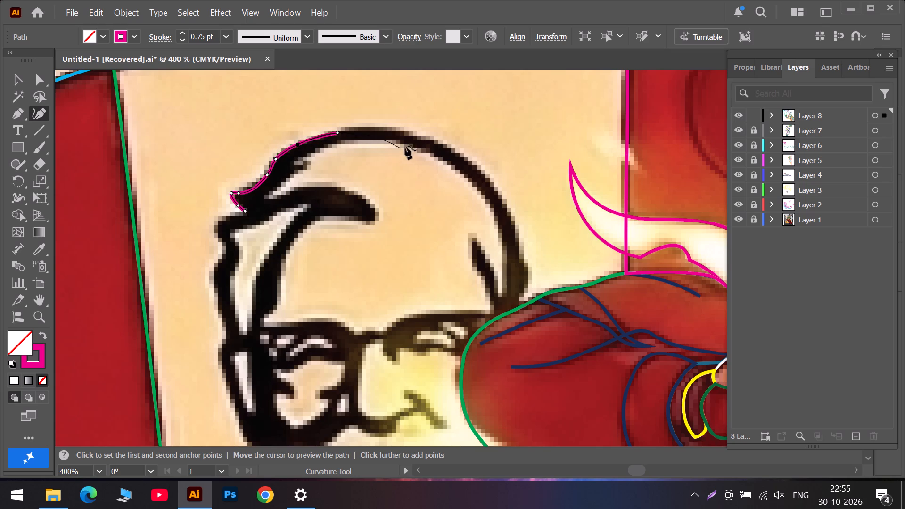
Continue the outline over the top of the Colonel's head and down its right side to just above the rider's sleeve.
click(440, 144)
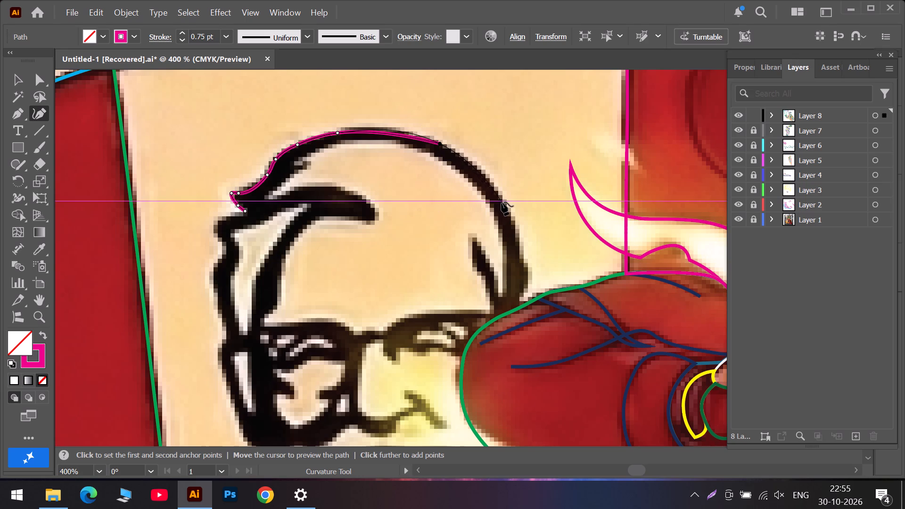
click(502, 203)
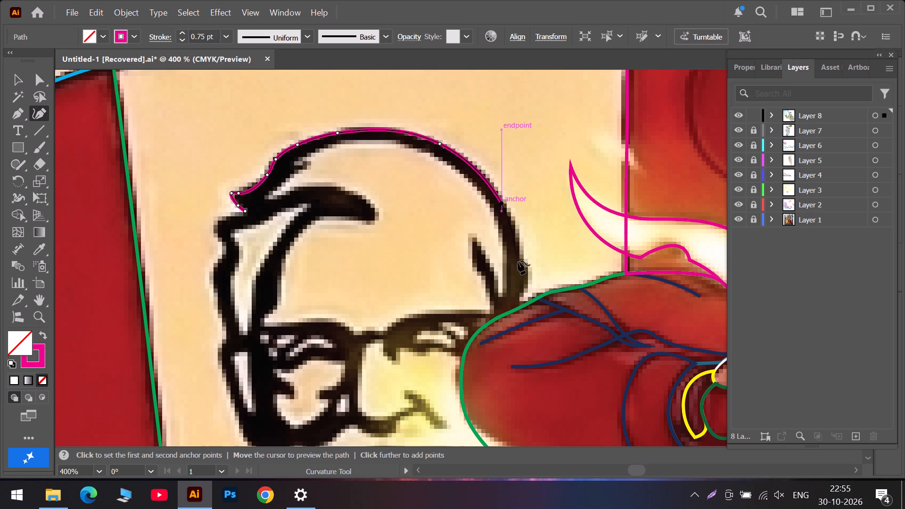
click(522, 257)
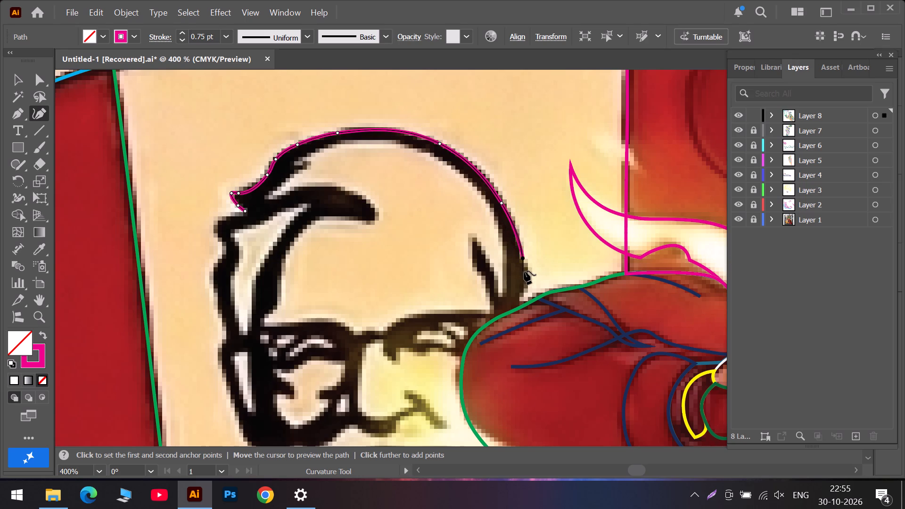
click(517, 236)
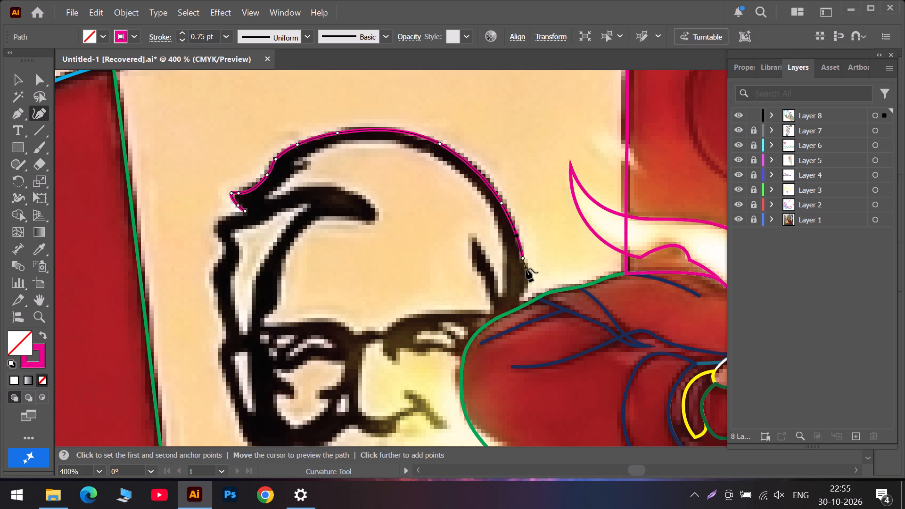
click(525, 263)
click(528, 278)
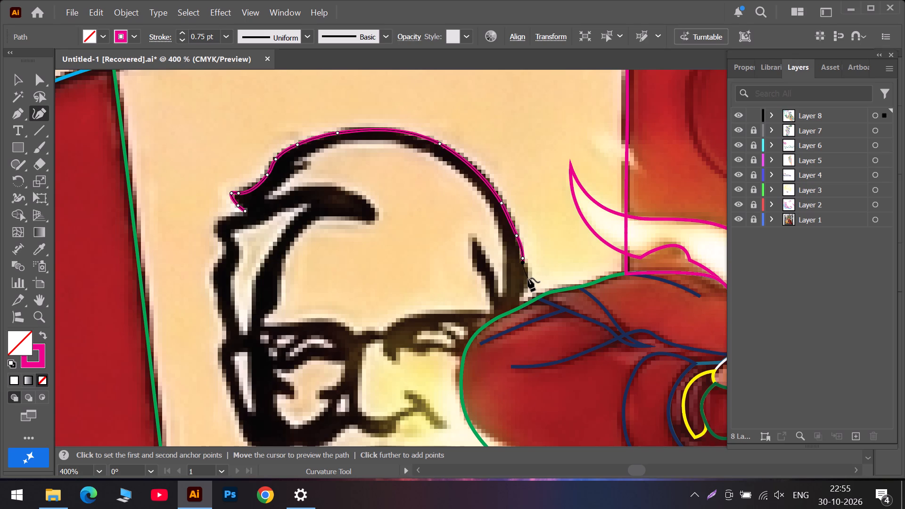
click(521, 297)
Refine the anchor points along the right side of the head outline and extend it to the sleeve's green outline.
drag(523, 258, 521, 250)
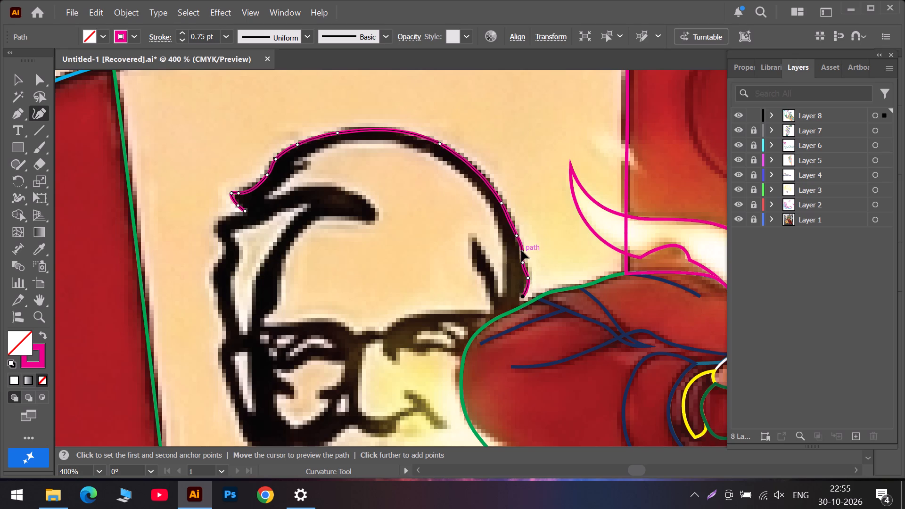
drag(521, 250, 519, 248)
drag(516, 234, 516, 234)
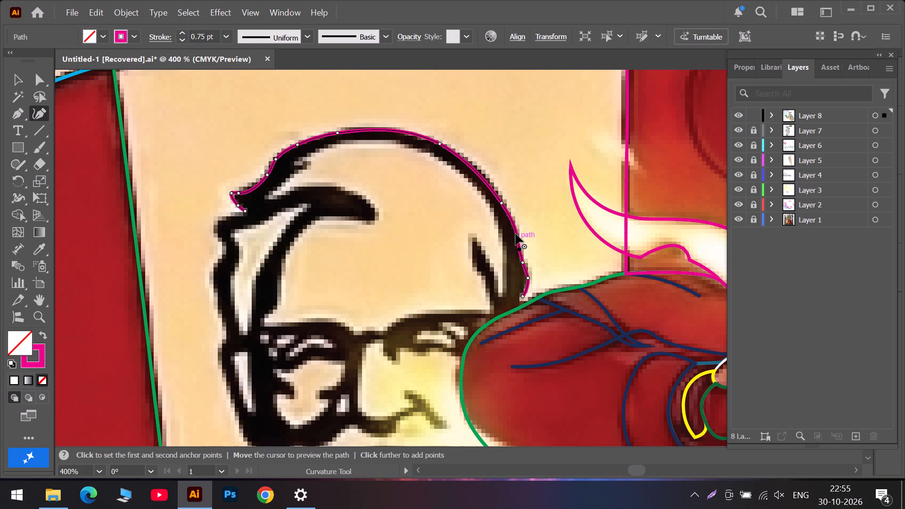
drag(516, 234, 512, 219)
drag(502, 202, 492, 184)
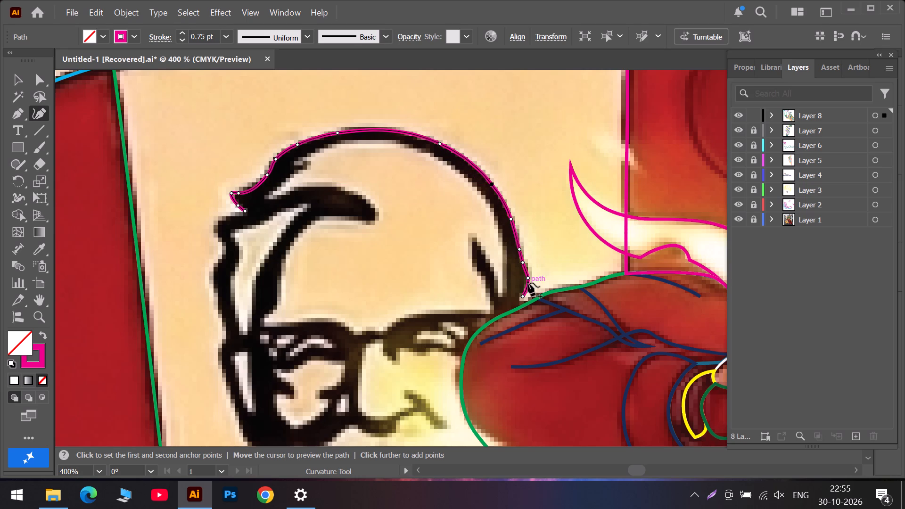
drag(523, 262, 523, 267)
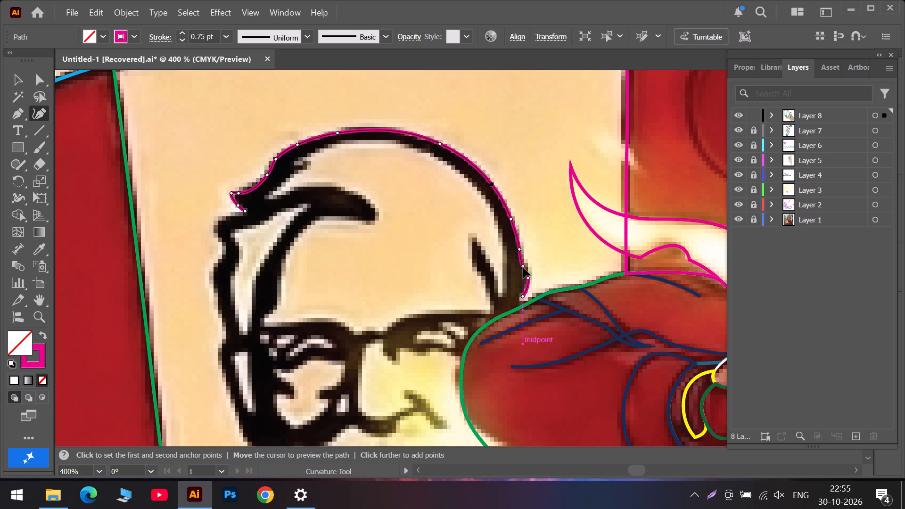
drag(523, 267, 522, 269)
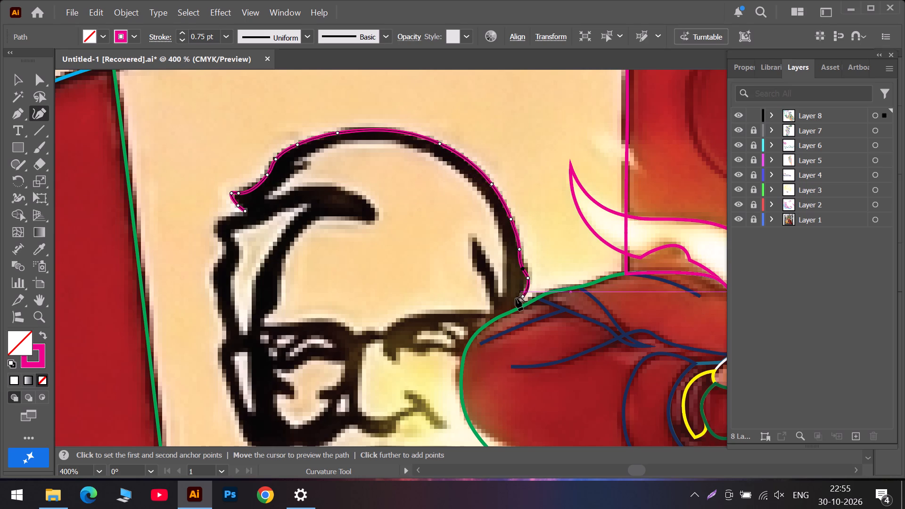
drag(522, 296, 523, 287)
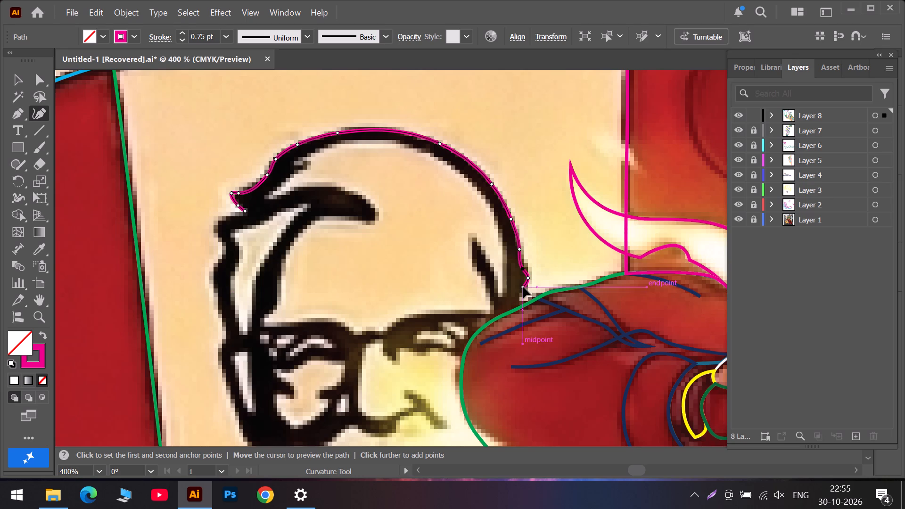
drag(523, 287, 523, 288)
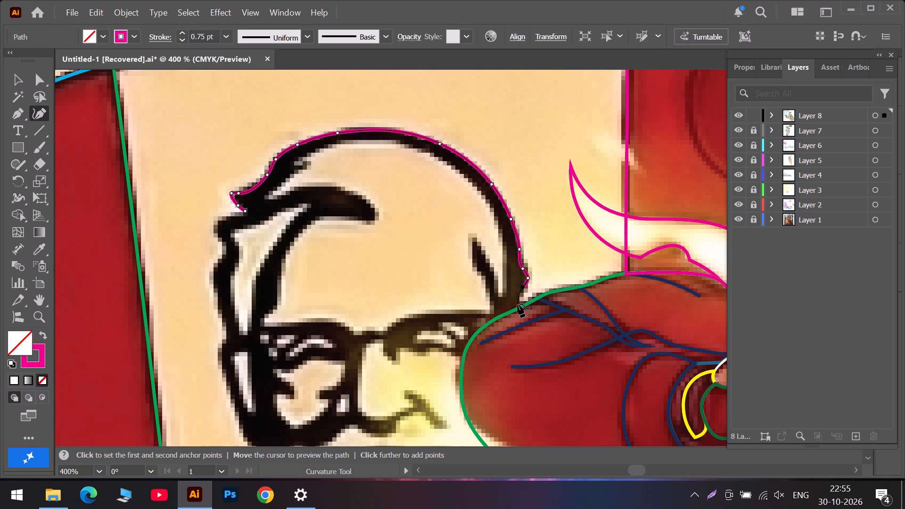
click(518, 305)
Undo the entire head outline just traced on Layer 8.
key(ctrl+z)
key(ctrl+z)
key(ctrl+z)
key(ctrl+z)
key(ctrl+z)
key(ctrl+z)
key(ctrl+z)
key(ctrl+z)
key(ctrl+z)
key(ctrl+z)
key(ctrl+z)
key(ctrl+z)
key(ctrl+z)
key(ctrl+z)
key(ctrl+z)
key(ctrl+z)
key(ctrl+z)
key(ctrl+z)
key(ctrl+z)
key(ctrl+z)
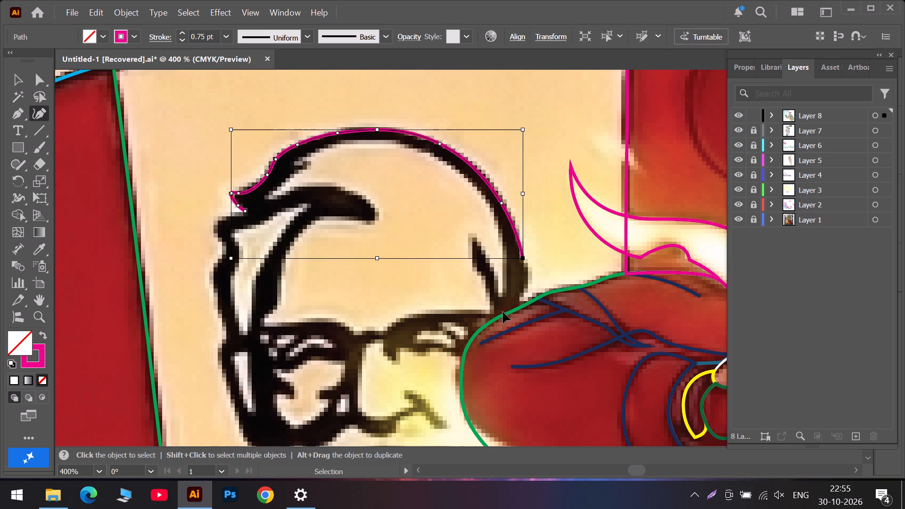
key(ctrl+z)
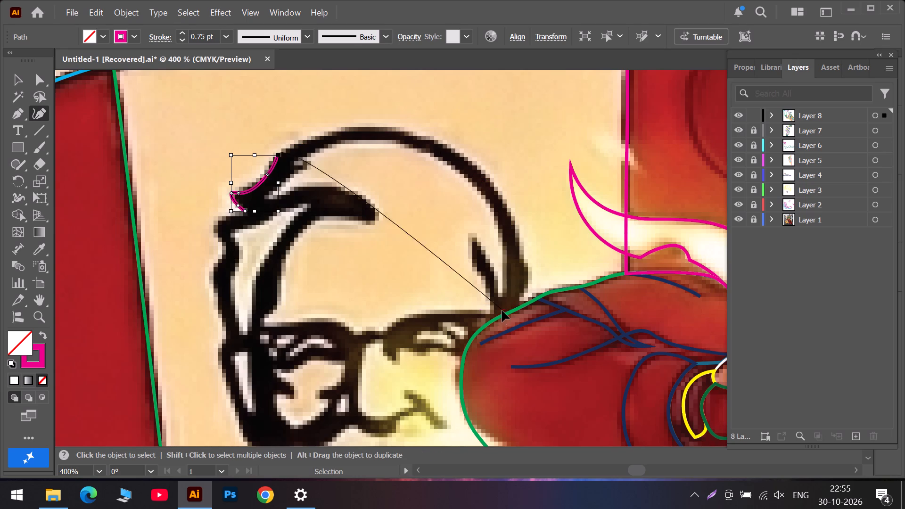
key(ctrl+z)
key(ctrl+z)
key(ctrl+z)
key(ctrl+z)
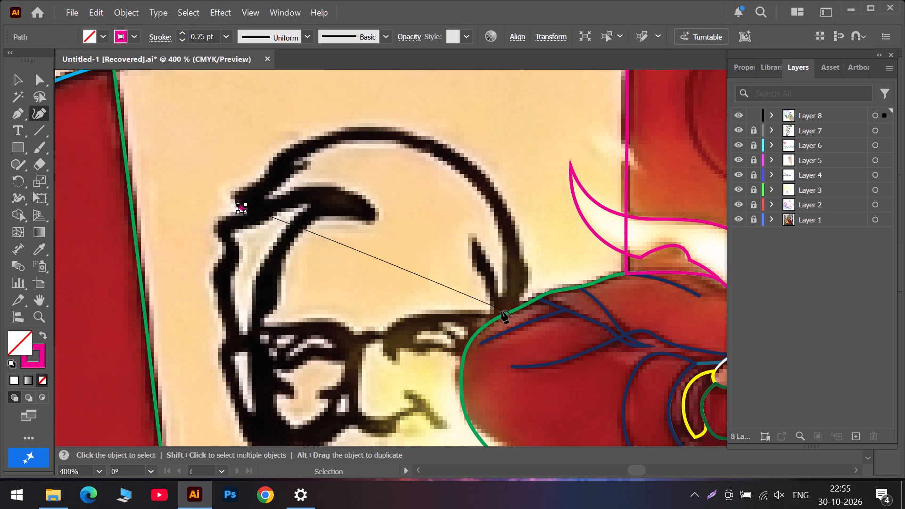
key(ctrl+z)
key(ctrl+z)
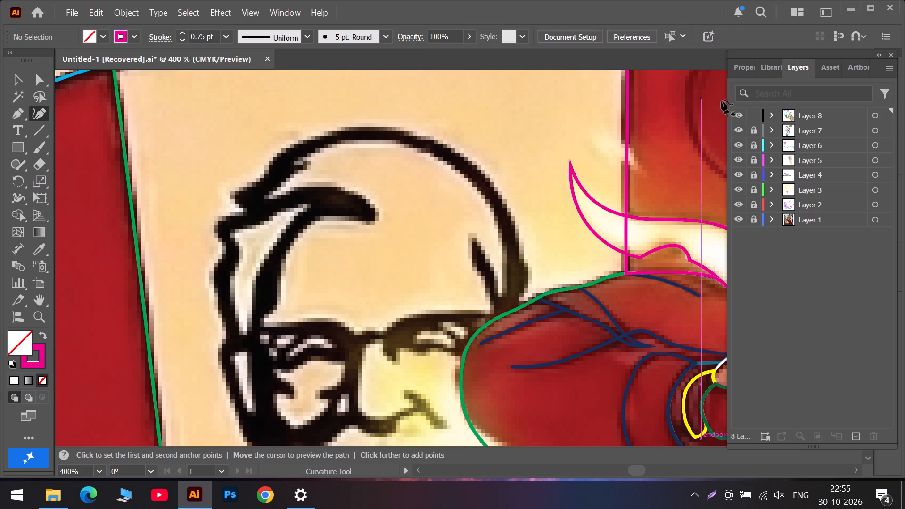
Lock Layer 8 and create a new layer above it.
click(748, 116)
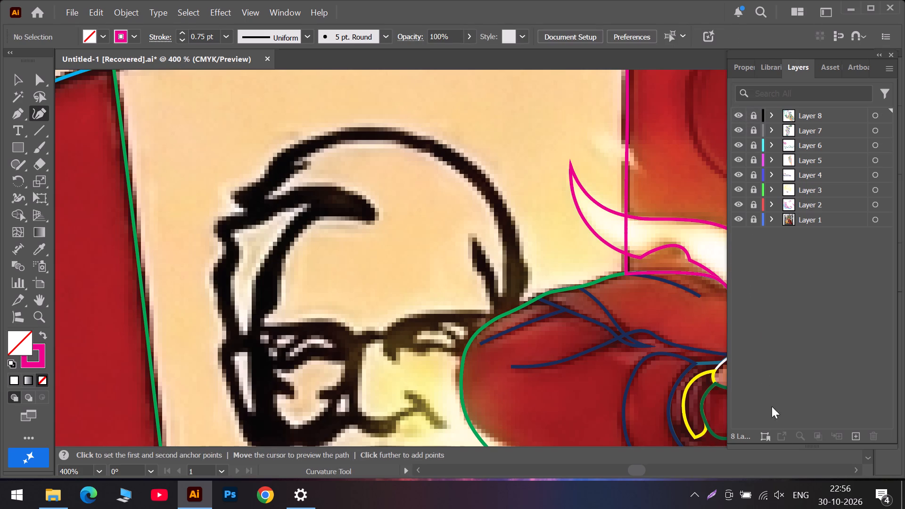
click(849, 435)
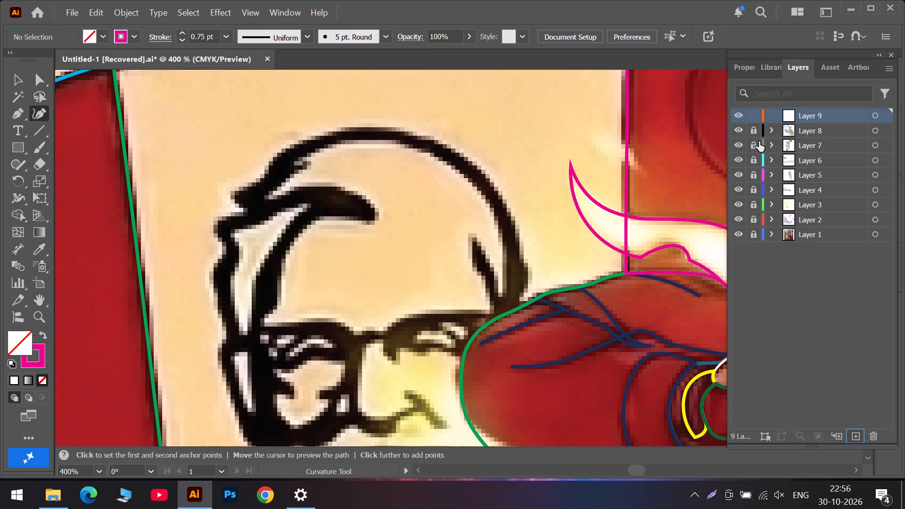
Start the Colonel's head outline on Layer 9 with the Curvature tool, tracing the hair tuft's tip and upper edge to the hairline.
click(246, 211)
click(235, 200)
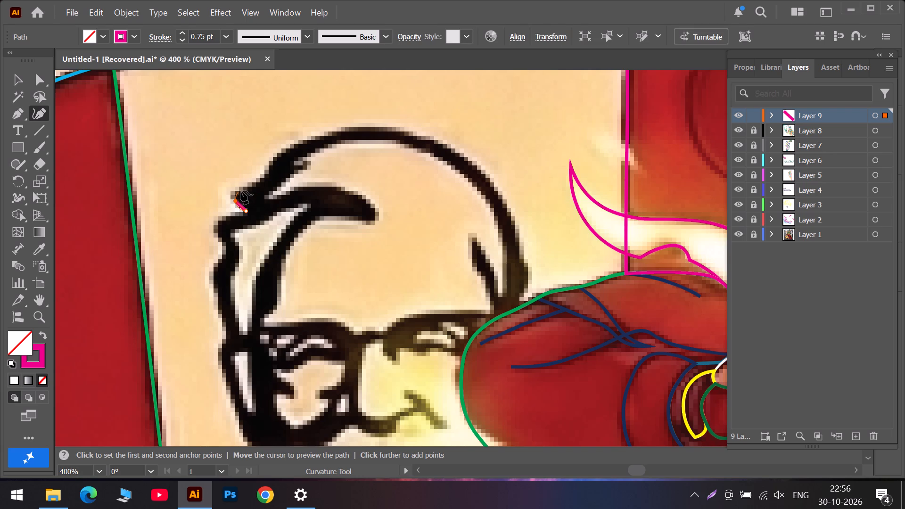
click(241, 191)
drag(236, 201, 231, 195)
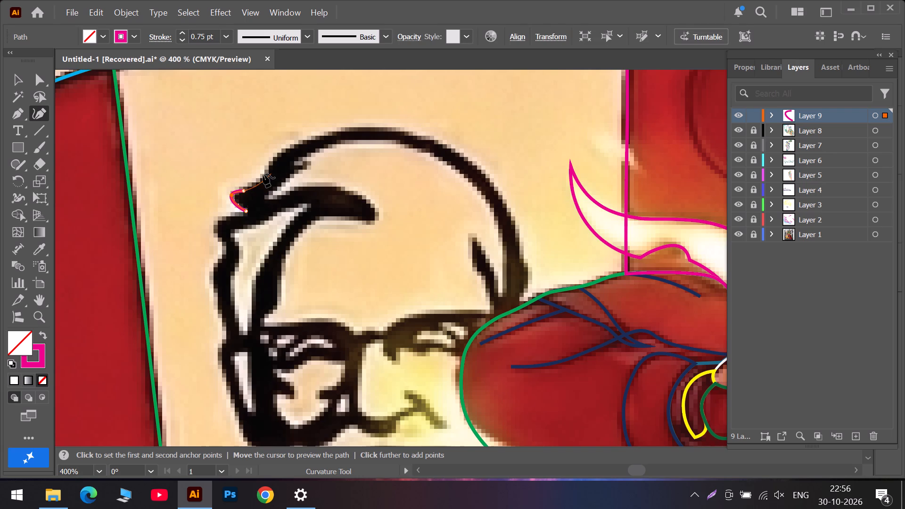
click(263, 177)
click(272, 161)
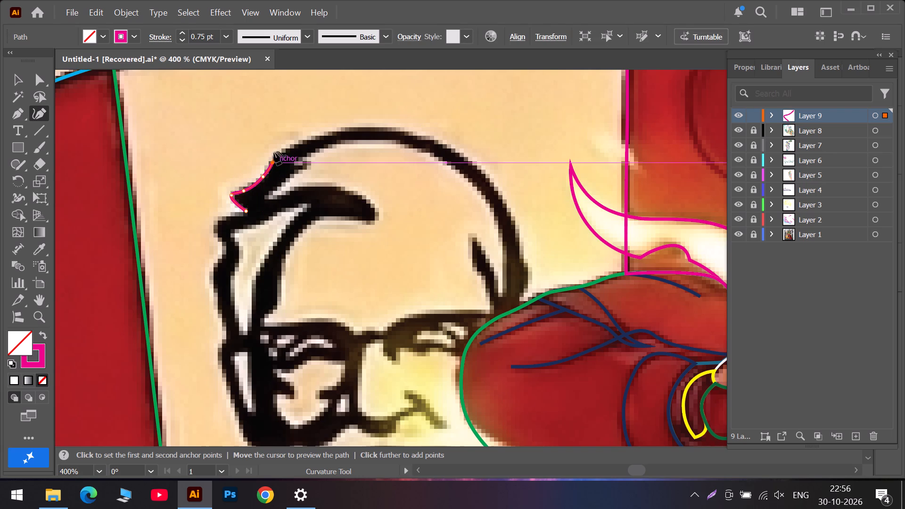
Continue the outline over the crown and down the head's right side, ending in a corner point at the sleeve's green outline.
click(308, 141)
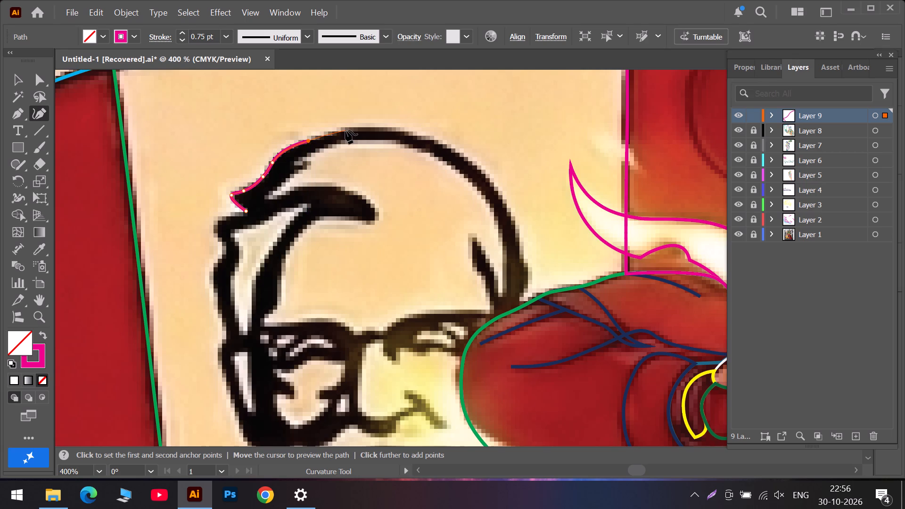
click(346, 131)
click(444, 145)
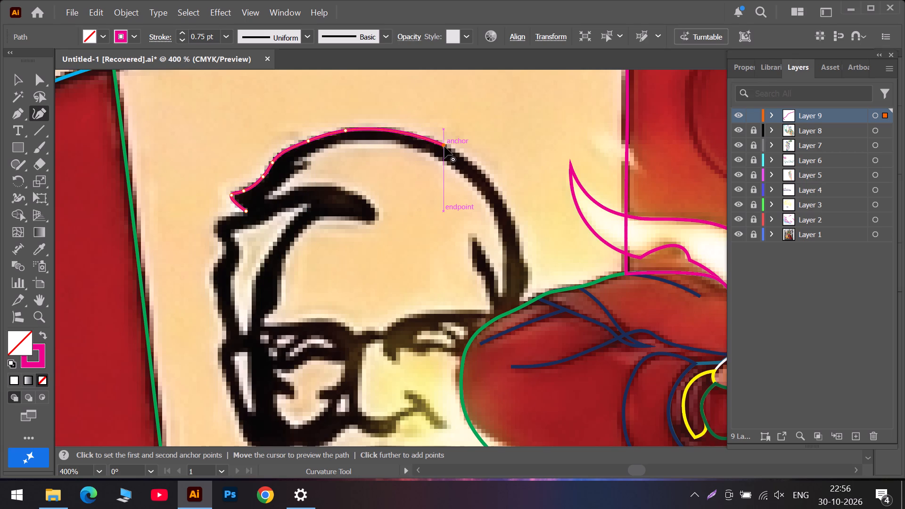
click(495, 189)
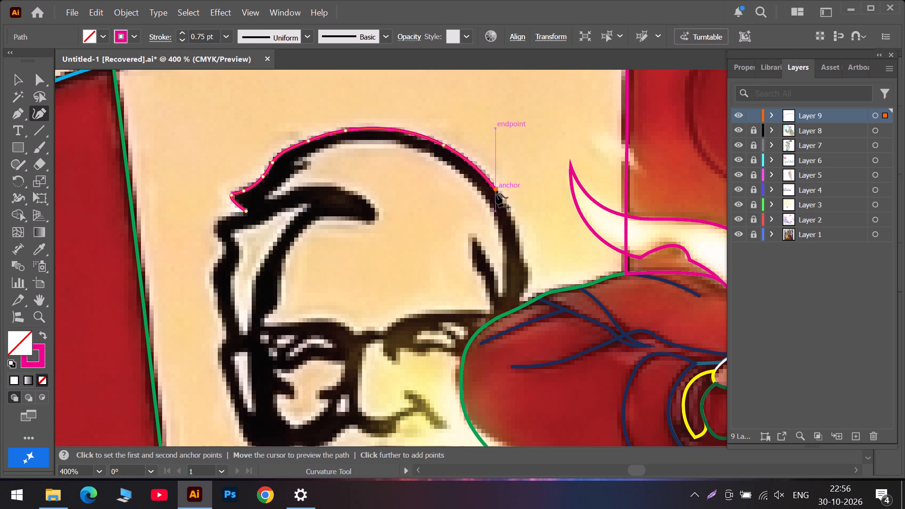
click(520, 244)
click(523, 261)
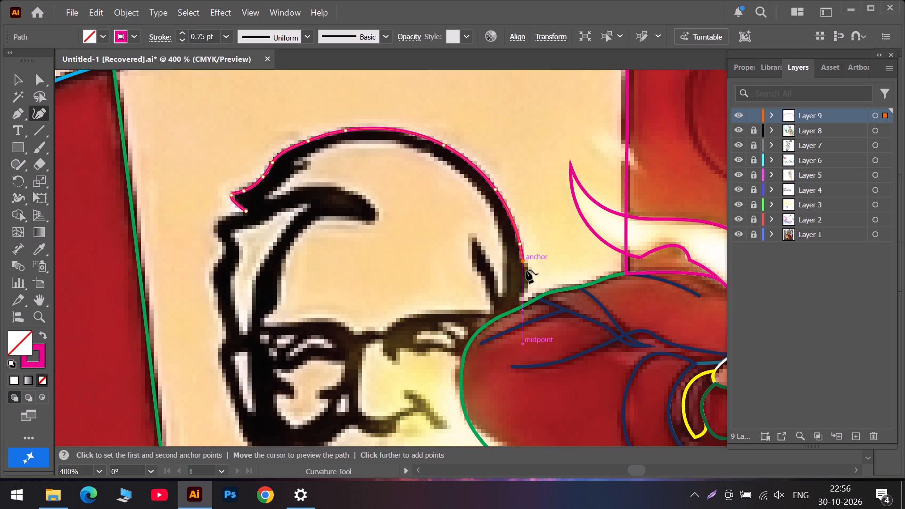
click(527, 272)
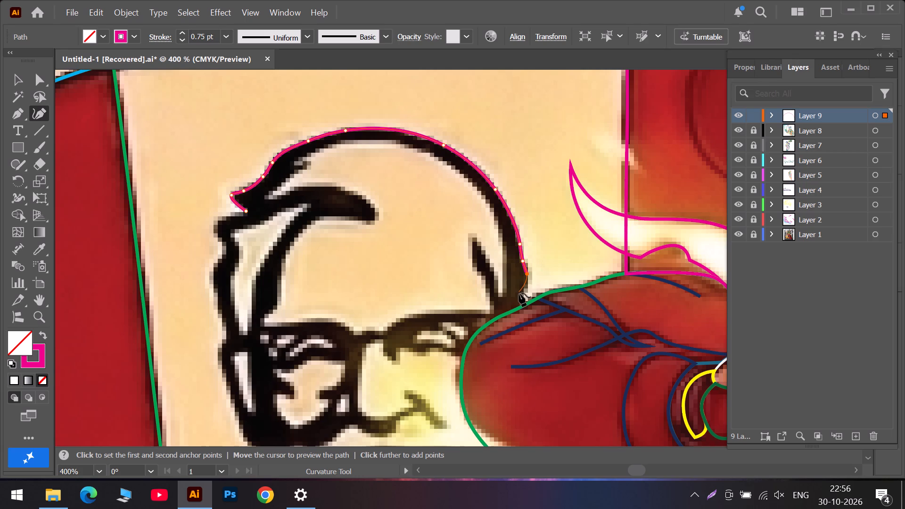
click(519, 300)
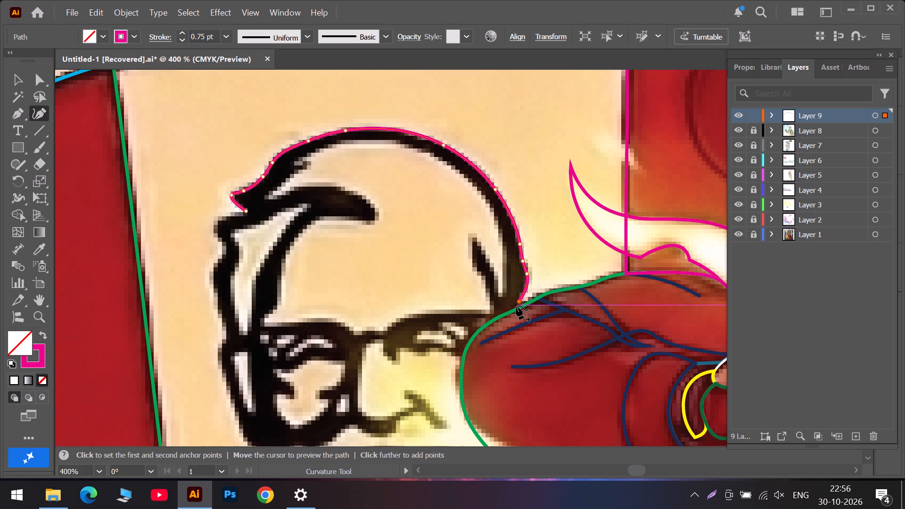
click(516, 306)
double_click(516, 306)
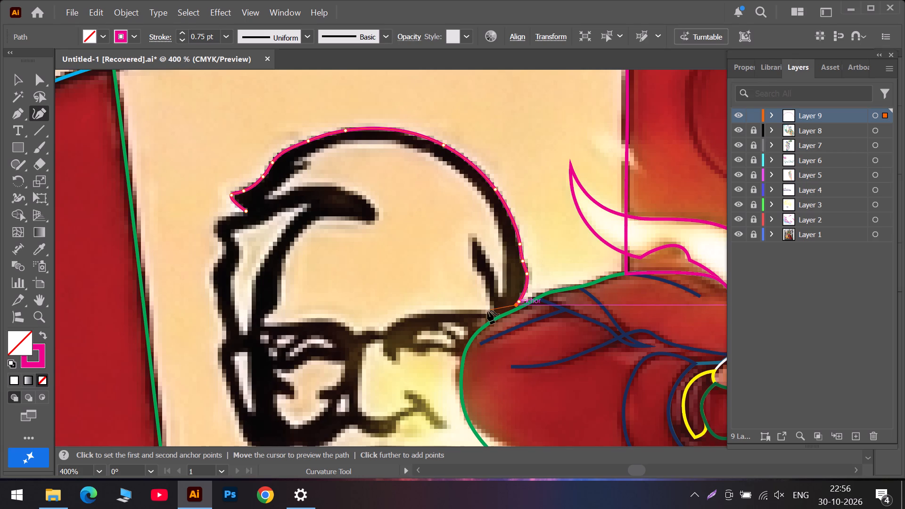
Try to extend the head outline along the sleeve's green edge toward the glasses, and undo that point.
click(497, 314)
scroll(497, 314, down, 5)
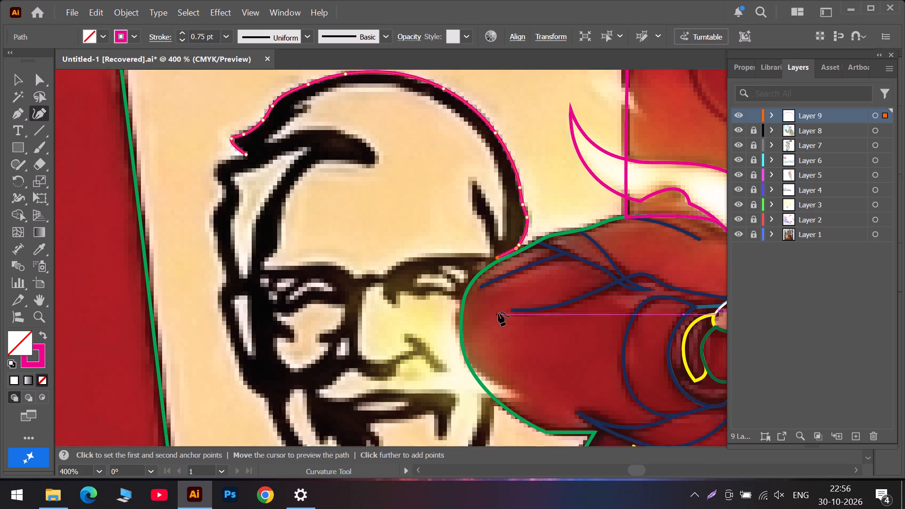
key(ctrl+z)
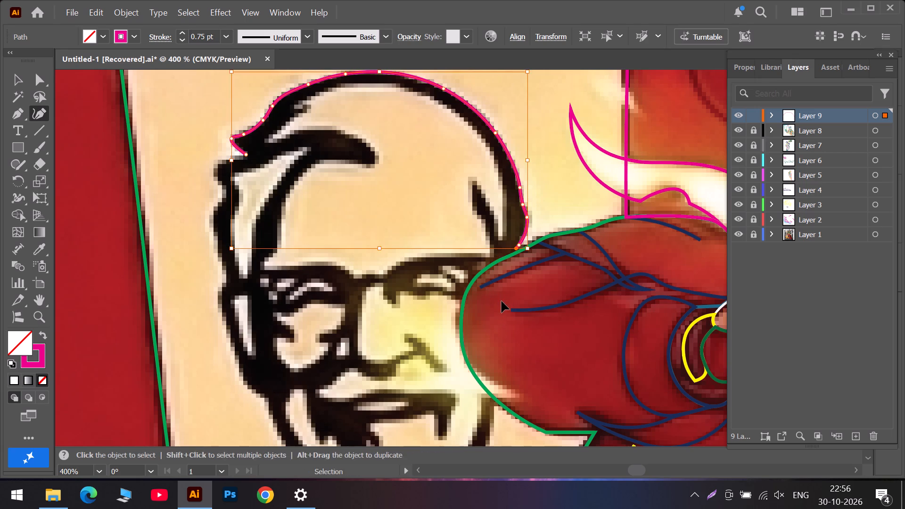
Continue the head outline across the sleeve and down the right side of the jaw to just above the bow tie.
click(499, 345)
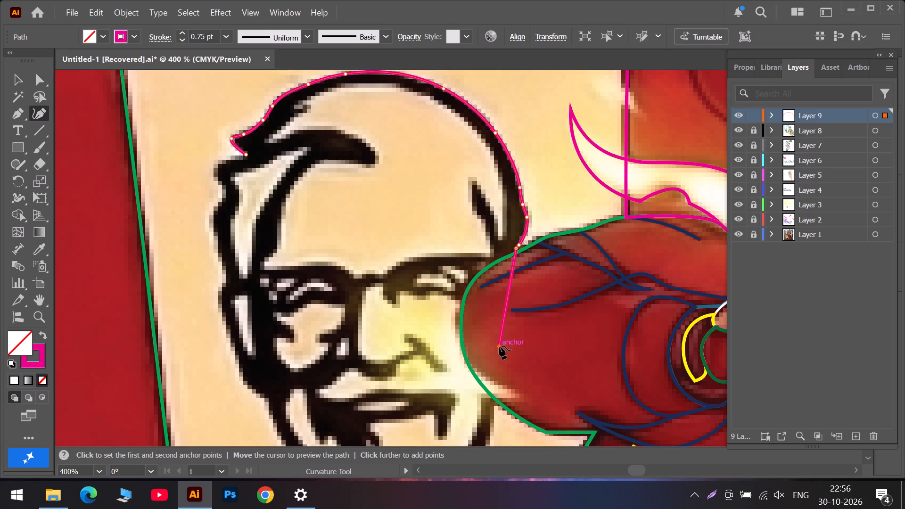
click(492, 431)
scroll(492, 431, down, 6)
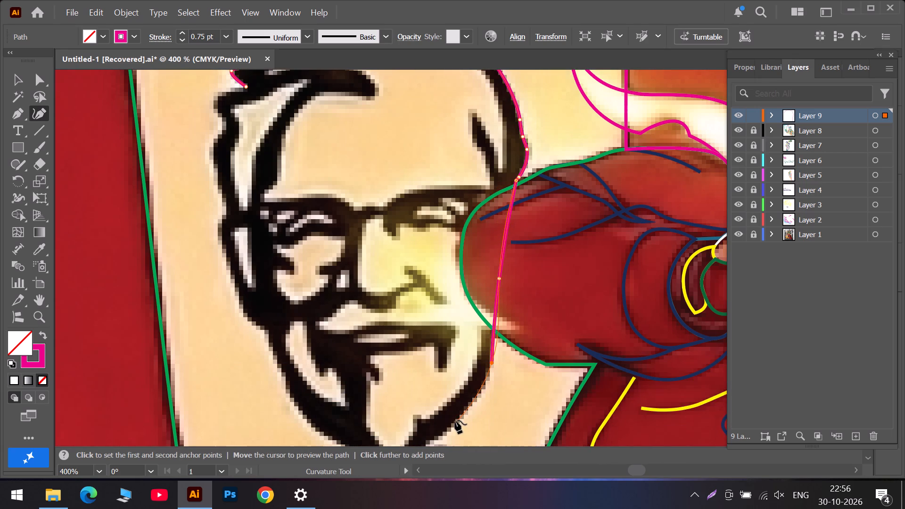
click(453, 420)
scroll(453, 420, down, 6)
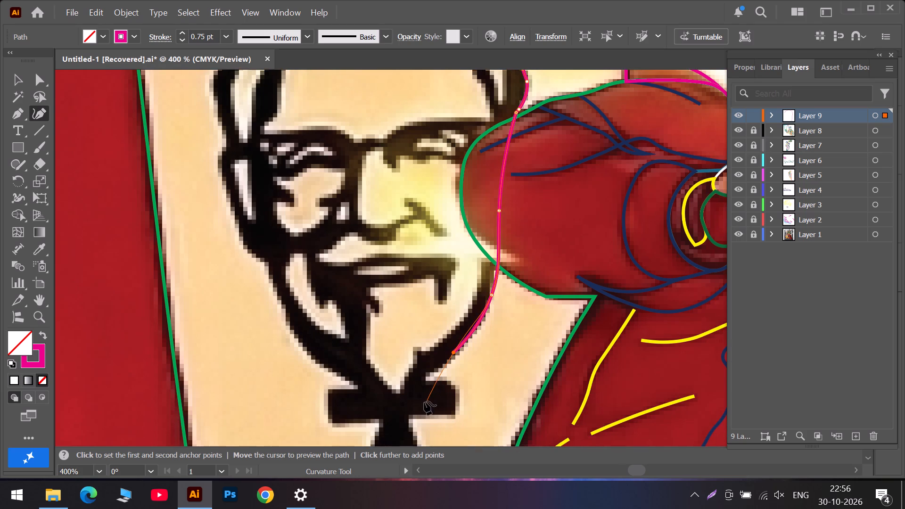
click(427, 373)
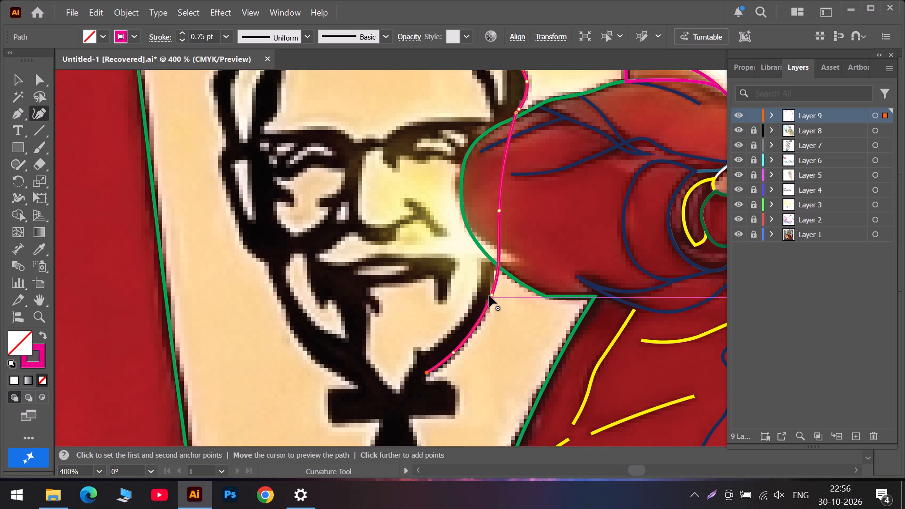
Refine the jaw curve below the sleeve by moving its anchor down along the black edge and adding a point near the green outline.
drag(492, 296, 480, 323)
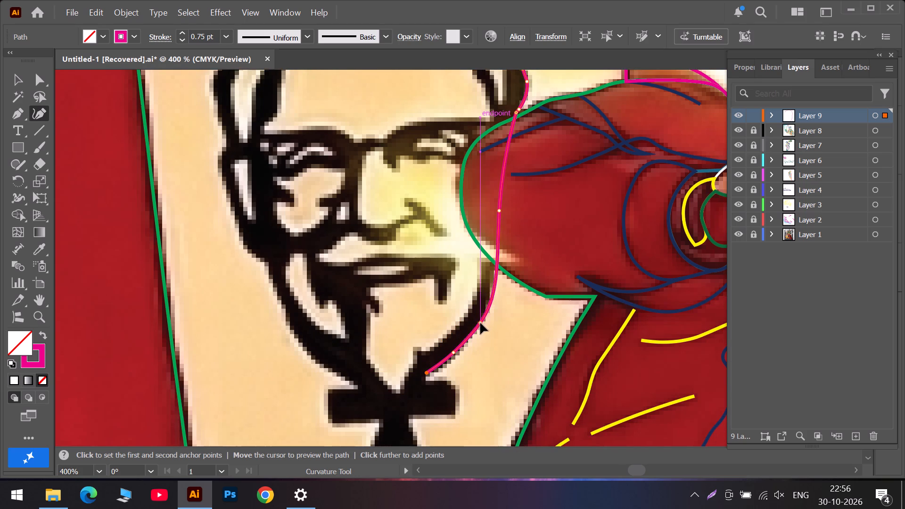
drag(480, 323, 479, 325)
click(497, 272)
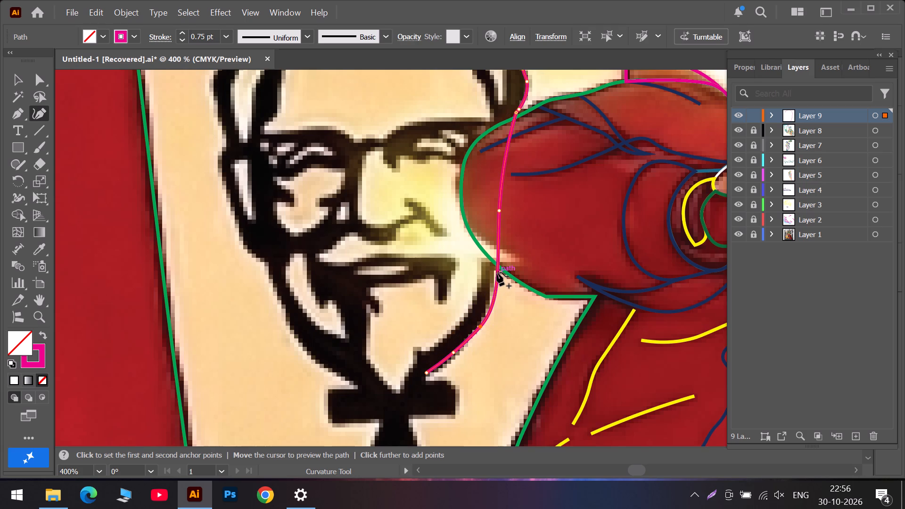
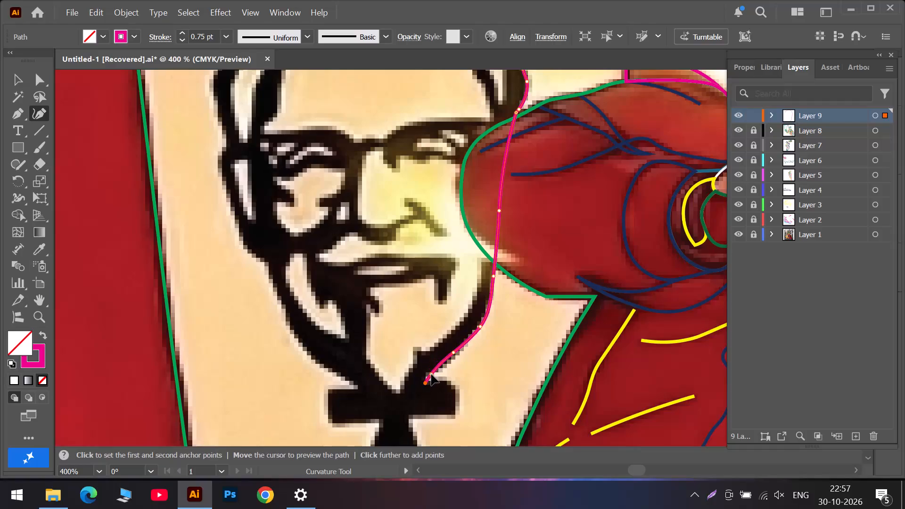
Refine the lower jaw curve with a corner point above the bow tie and anchors fitted along the black edge.
double_click(428, 374)
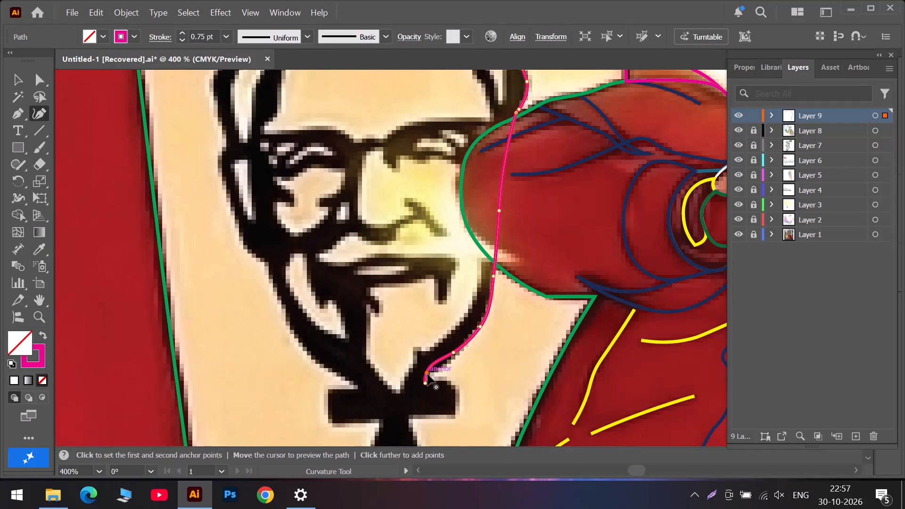
click(436, 365)
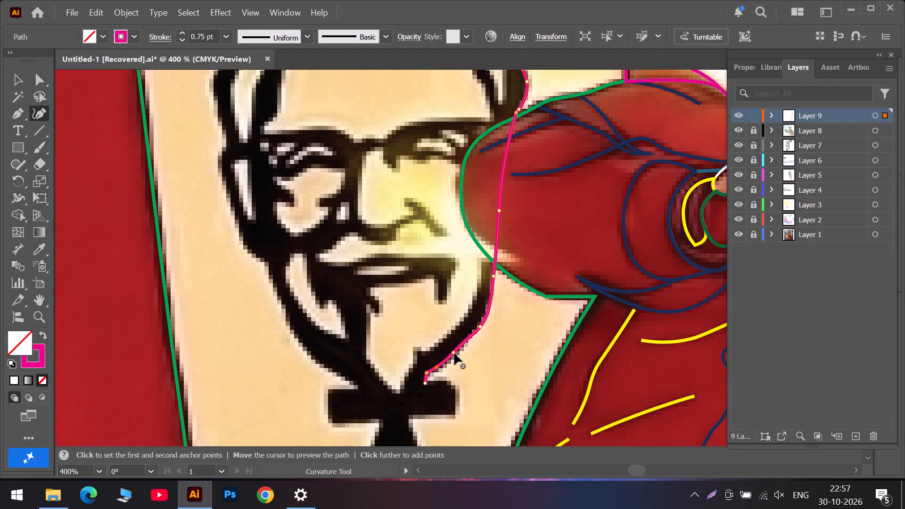
drag(454, 353, 452, 358)
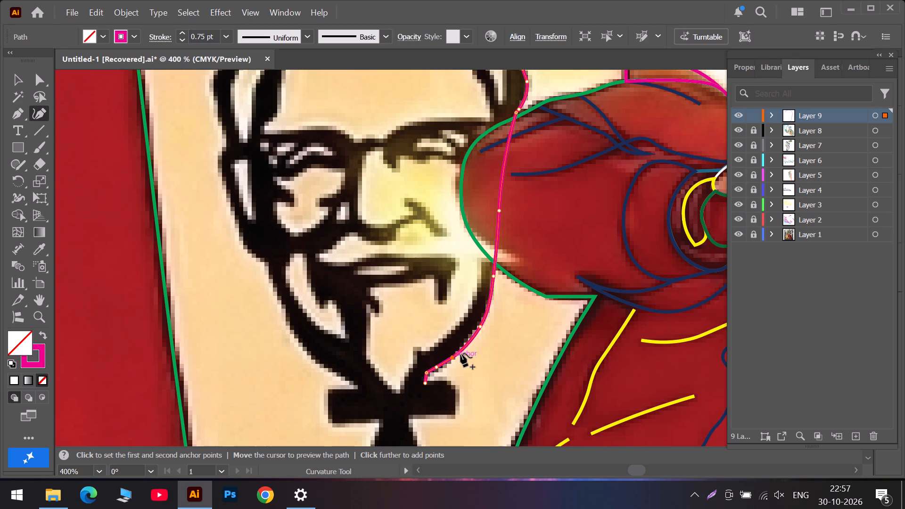
drag(474, 335, 469, 342)
drag(479, 326, 477, 331)
Adjust the outline's endpoint above the bow tie and trace the bow's right half with corner points back to the ribbon tail.
scroll(473, 312, up, 4)
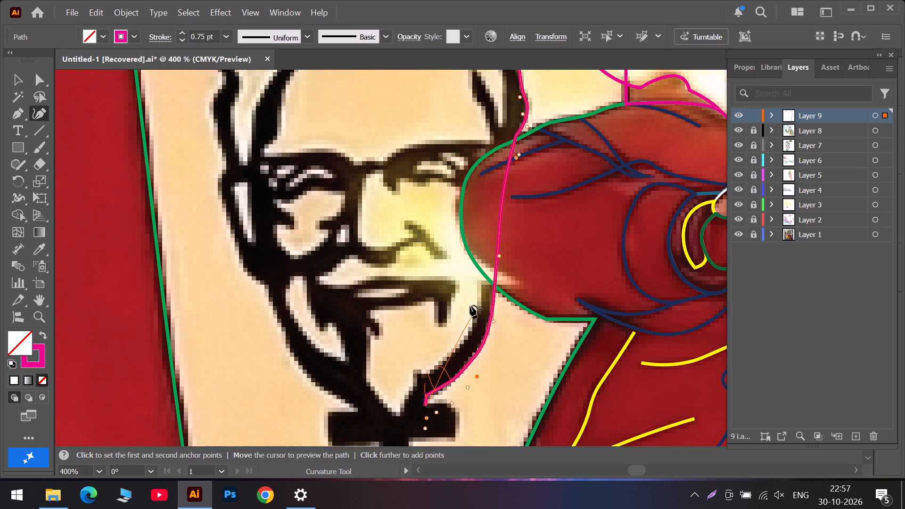
scroll(470, 305, up, 1)
scroll(512, 255, up, 4)
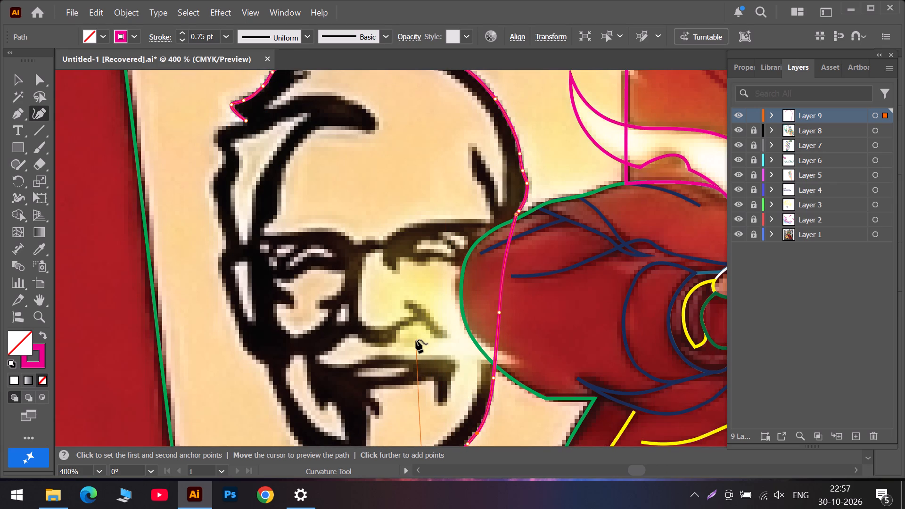
scroll(423, 353, down, 7)
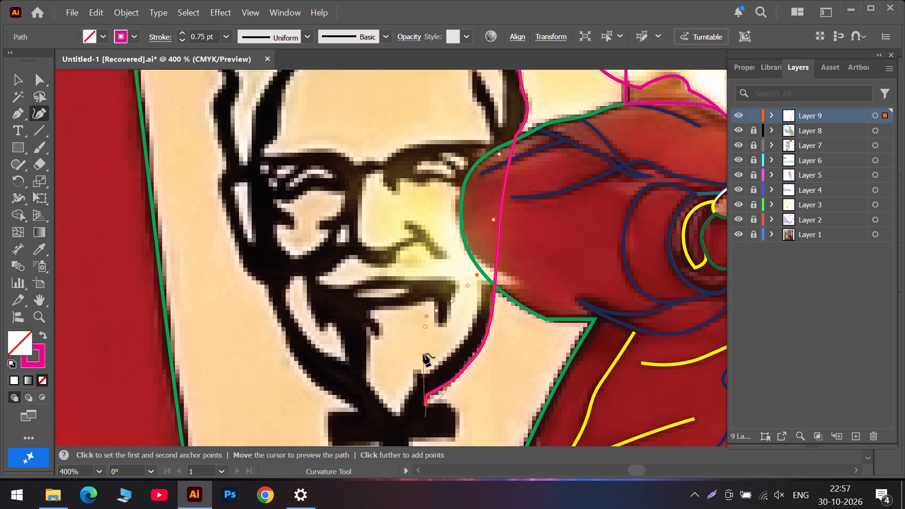
scroll(423, 353, down, 5)
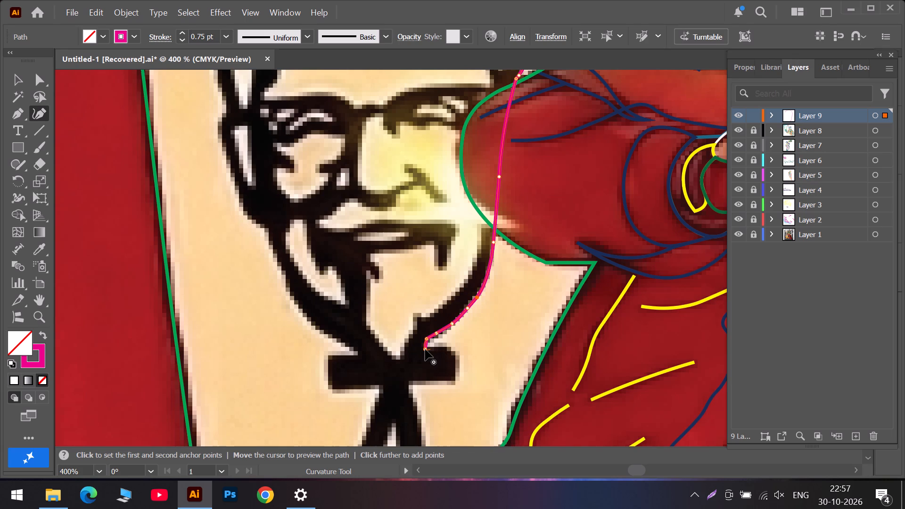
click(425, 349)
drag(425, 349, 430, 349)
click(429, 349)
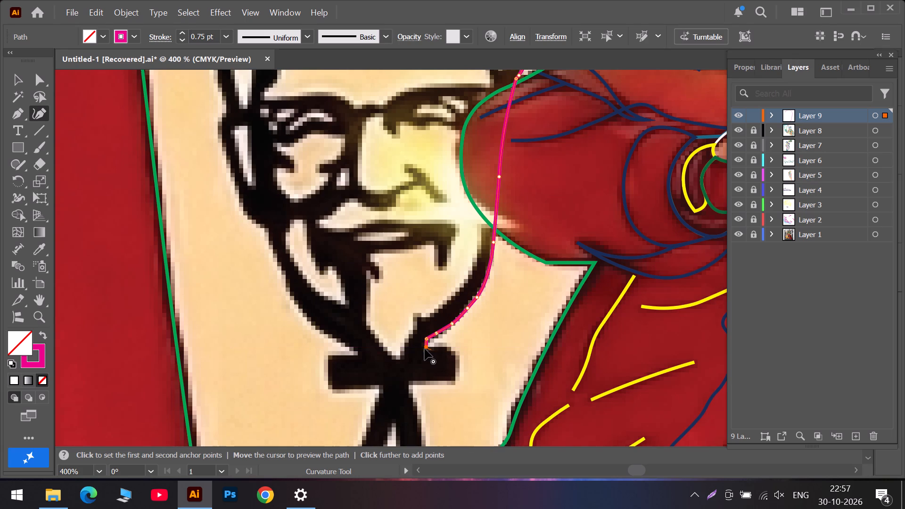
double_click(428, 347)
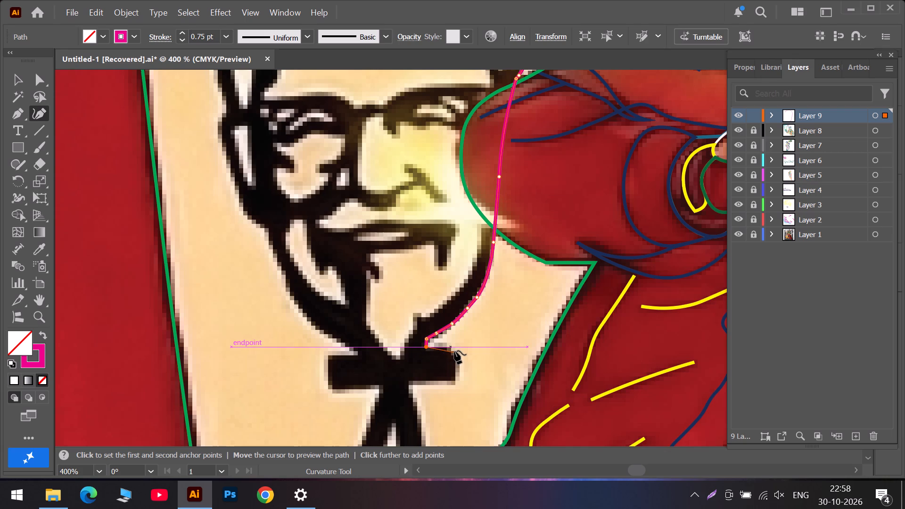
click(453, 347)
double_click(453, 347)
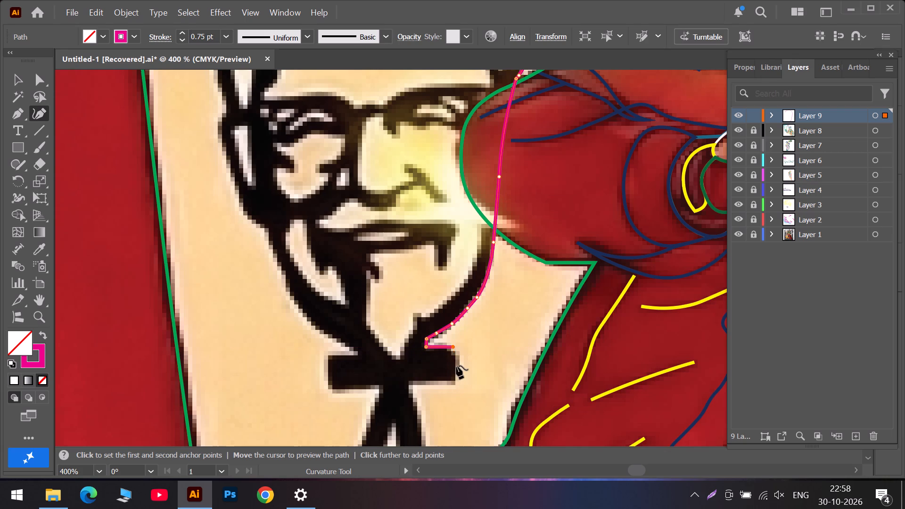
click(454, 380)
double_click(452, 381)
double_click(409, 382)
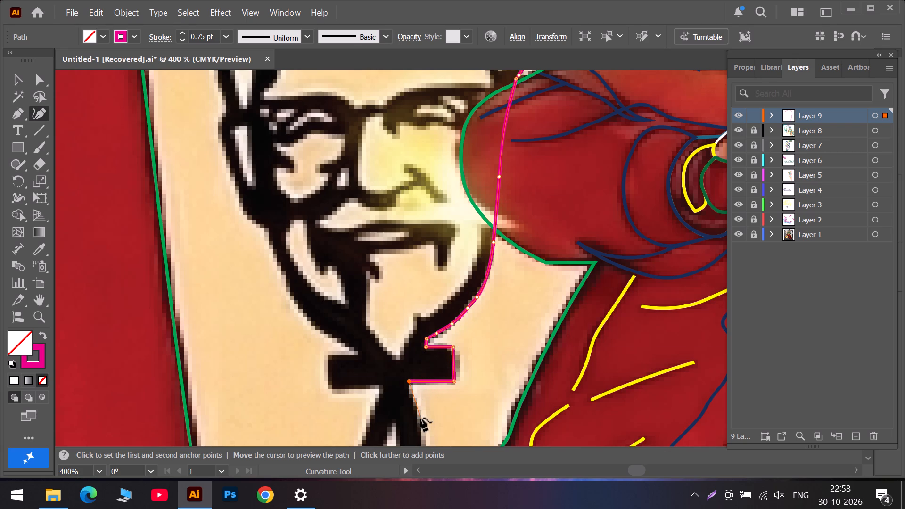
Trace the bow tie's right ribbon tail down its outer edge, around its bottom, and up to the fork between the tails.
scroll(420, 418, down, 5)
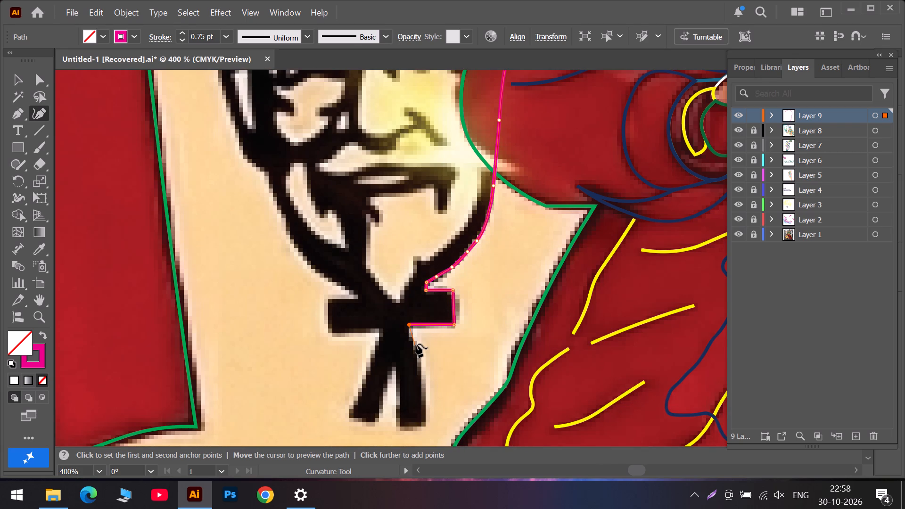
click(413, 343)
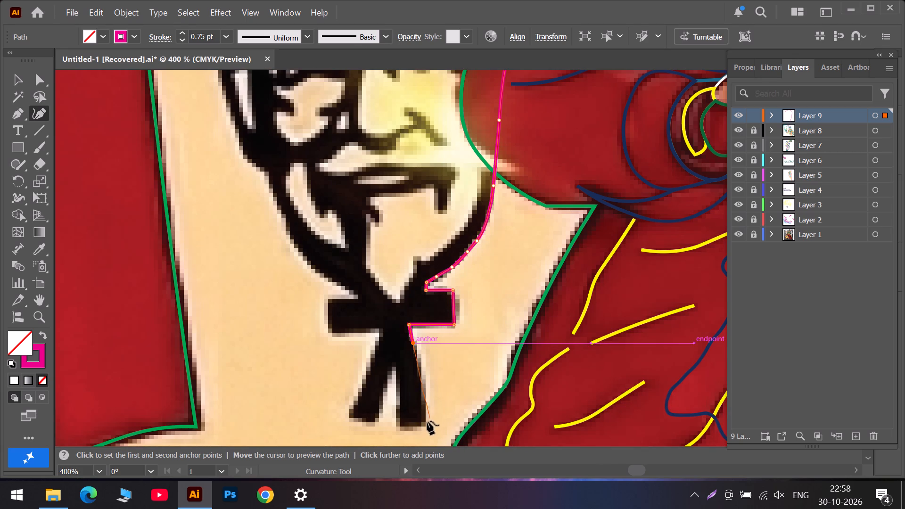
click(421, 381)
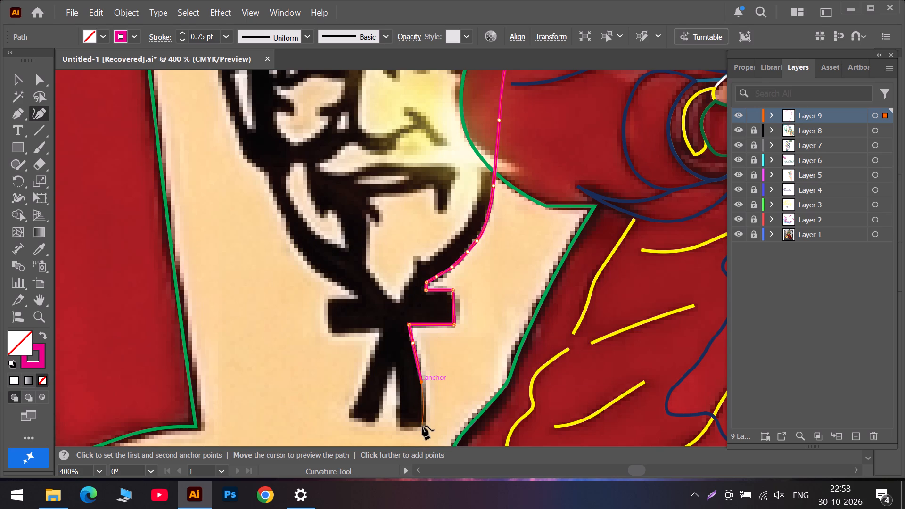
click(422, 426)
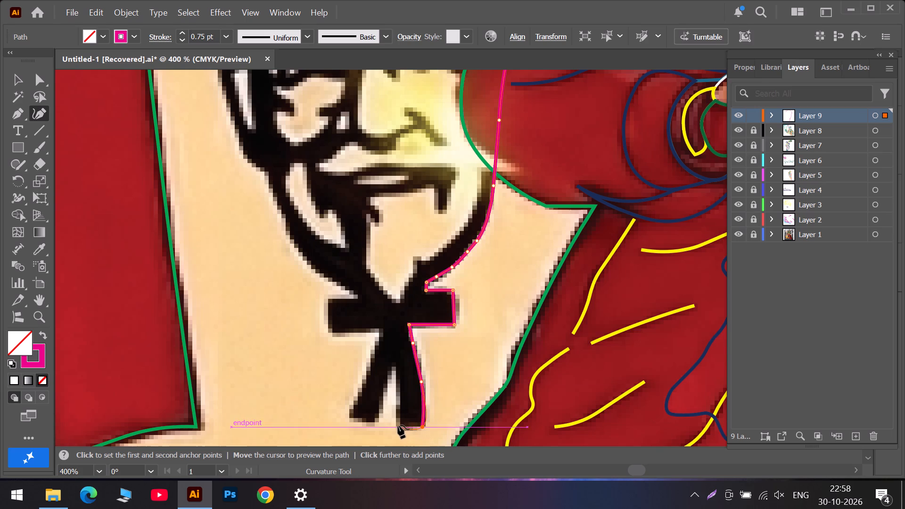
click(397, 425)
drag(425, 407, 423, 412)
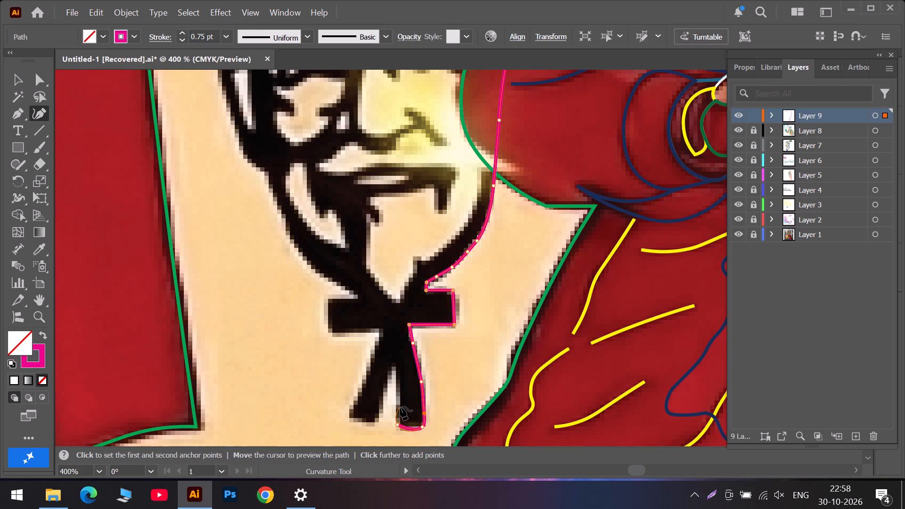
click(400, 404)
click(395, 367)
Reshape the bottom of the right ribbon tail by repositioning its lower anchors to fit the black shape.
click(398, 425)
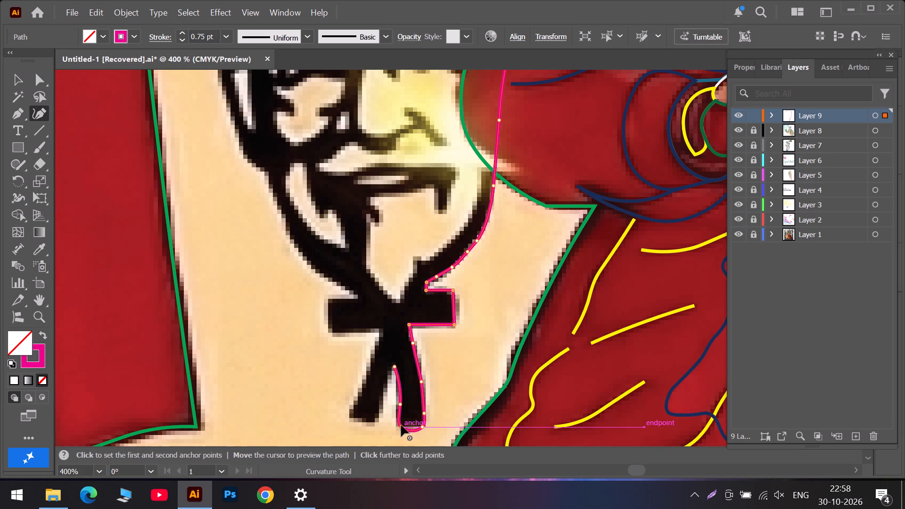
drag(422, 427, 422, 425)
drag(422, 425, 424, 422)
click(402, 426)
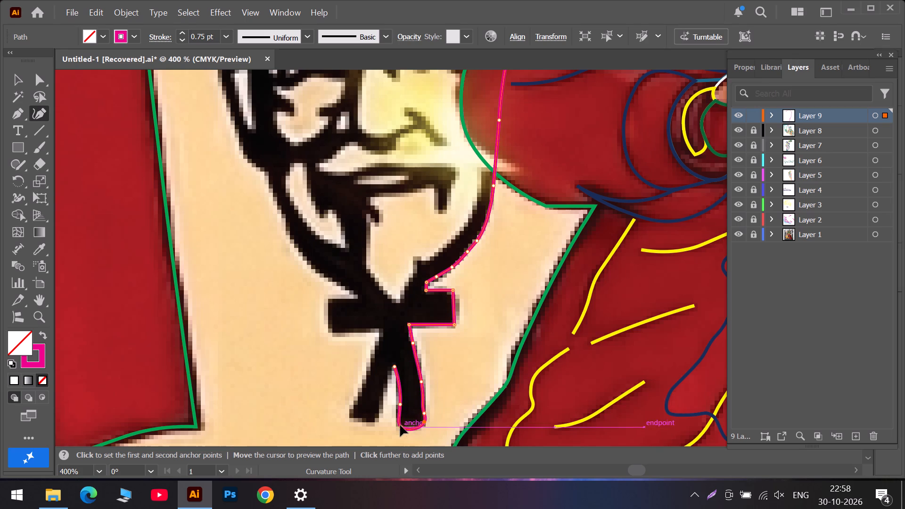
click(424, 412)
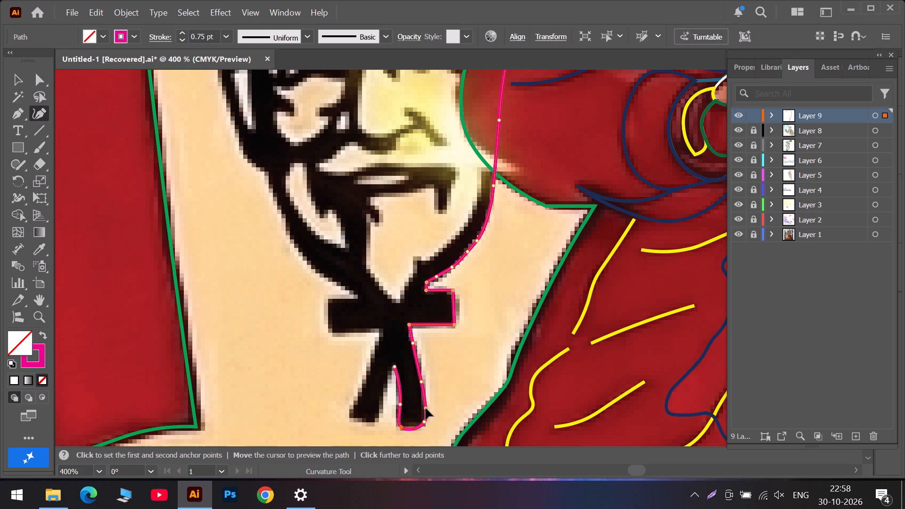
Continue the outline from the fork down the inner edge of the left ribbon tail to its bottom corner.
click(386, 387)
click(376, 419)
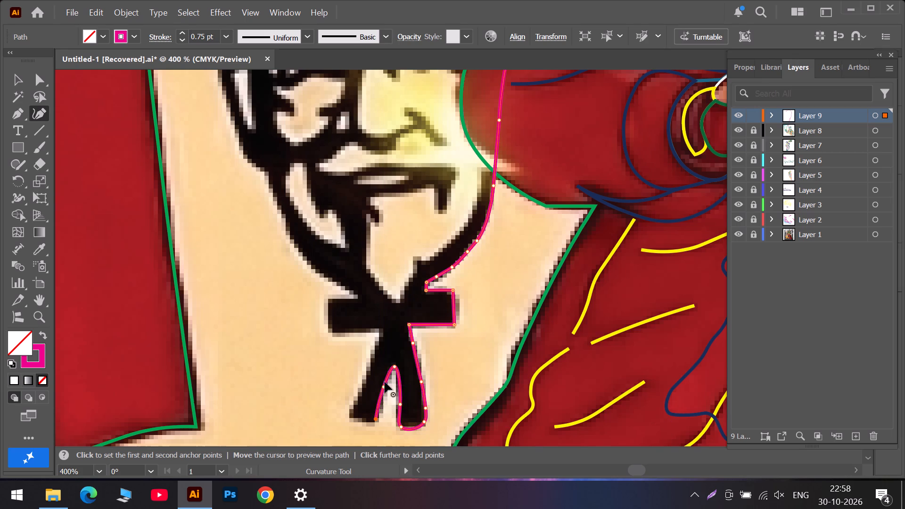
Refine the right ribbon tail's outer edge below the bow by moving its upper anchor and adding a point along the curve.
drag(412, 343, 410, 338)
drag(410, 338, 410, 337)
drag(415, 361, 416, 360)
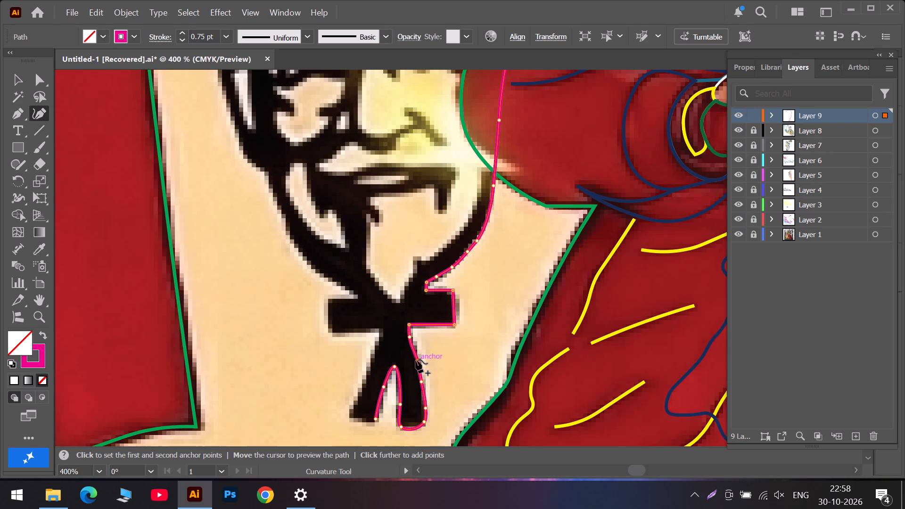
drag(416, 360, 416, 355)
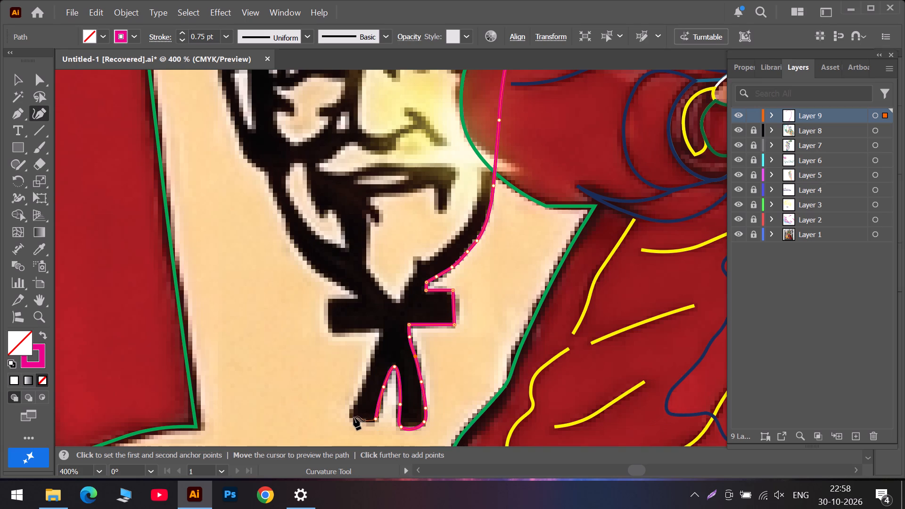
Trace the left ribbon tail around its bottom end and up its outer edge to the underside of the bow tie.
click(351, 416)
click(378, 407)
click(363, 419)
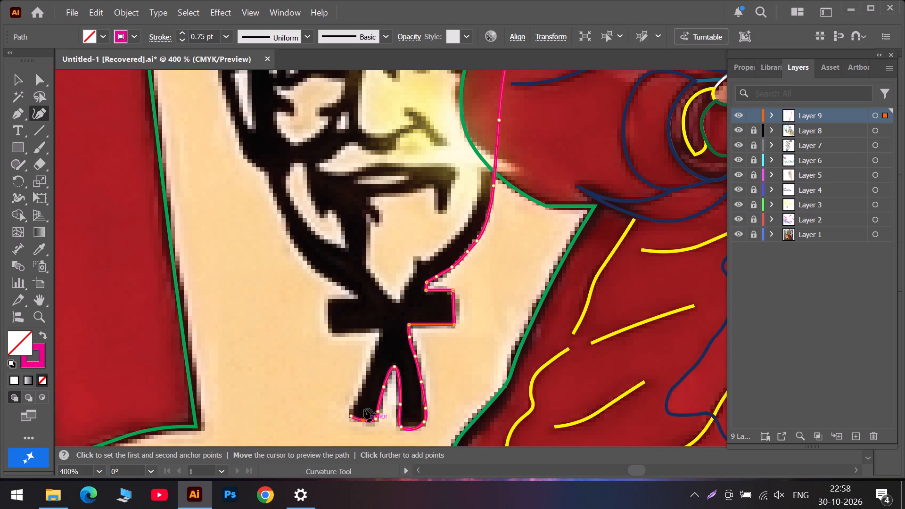
click(354, 402)
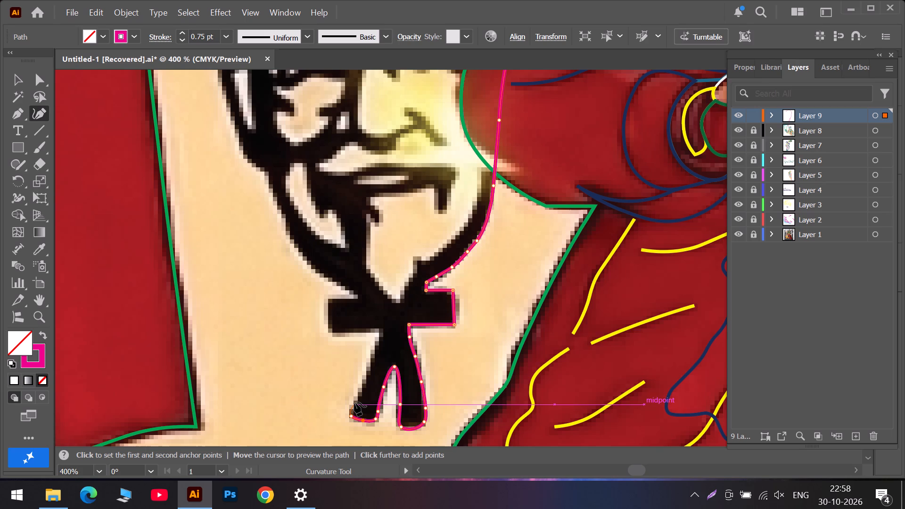
click(367, 378)
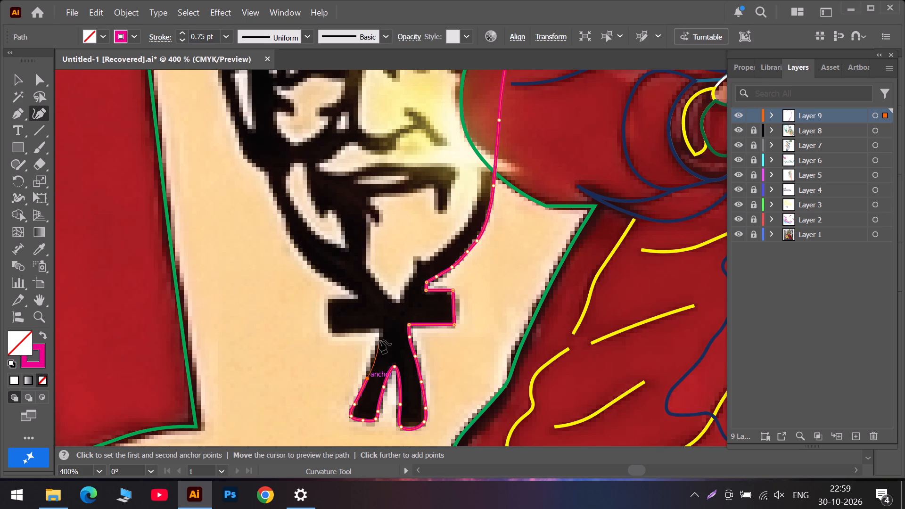
click(373, 356)
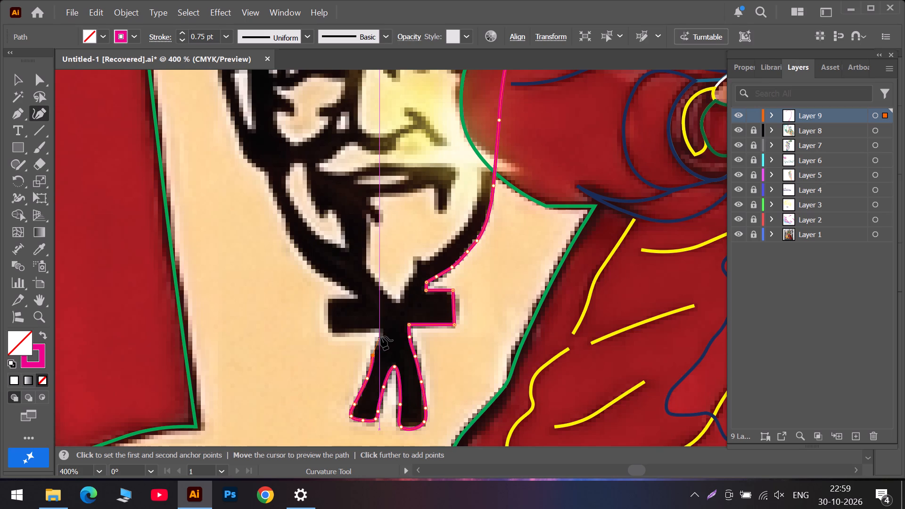
click(381, 336)
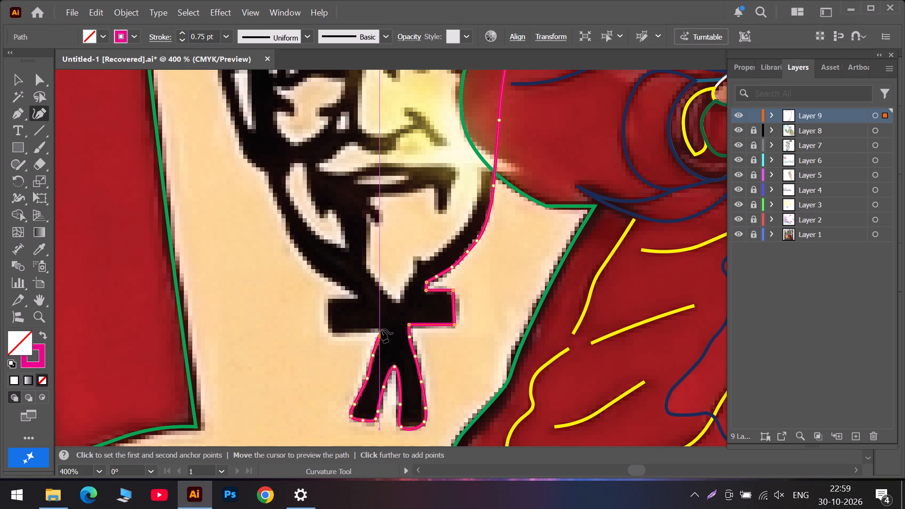
Trace the bow tie's left wing with corner points along its underside, outer end and top edge to the jawline.
double_click(381, 329)
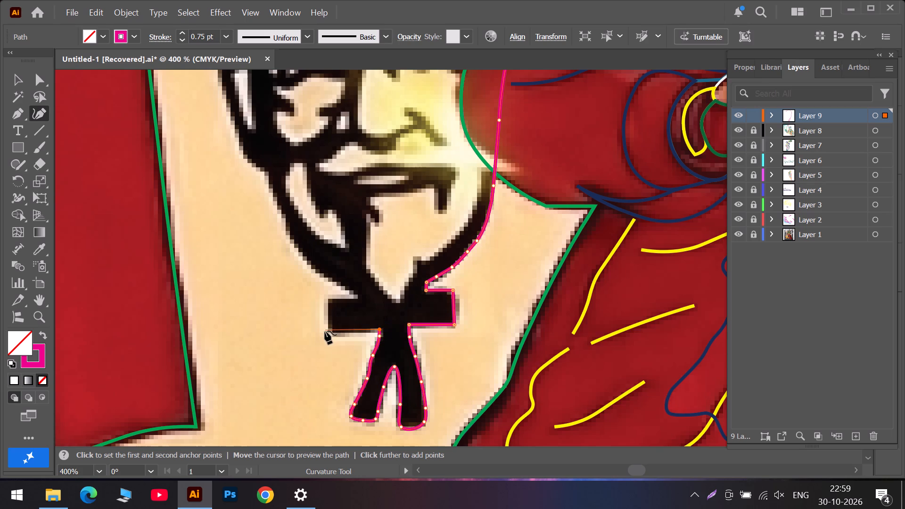
double_click(329, 329)
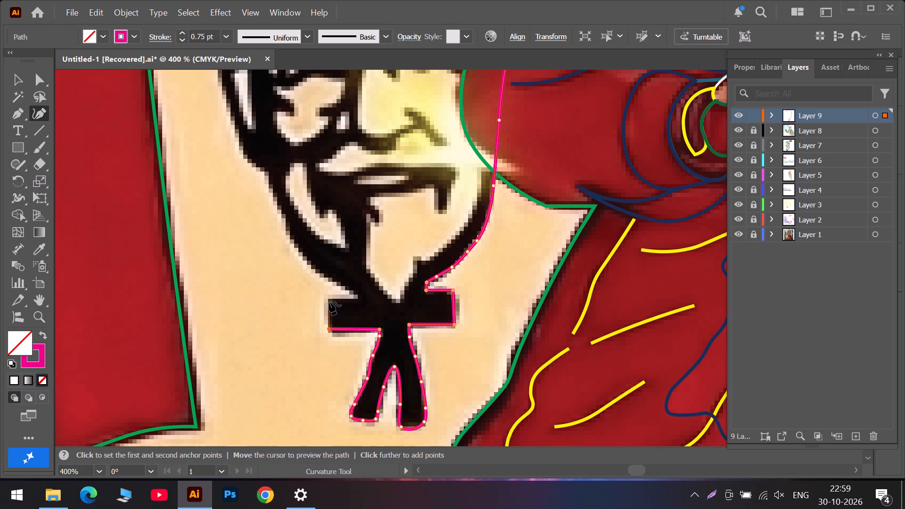
double_click(329, 302)
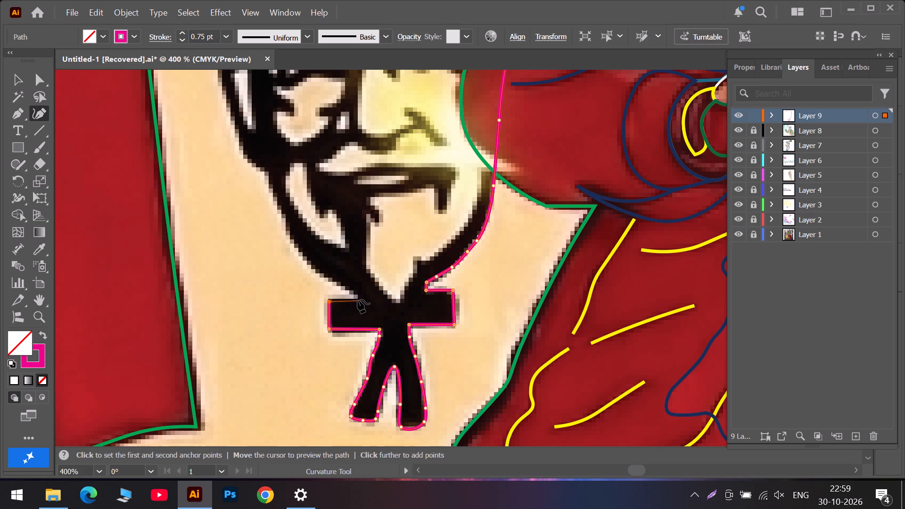
double_click(358, 299)
double_click(358, 295)
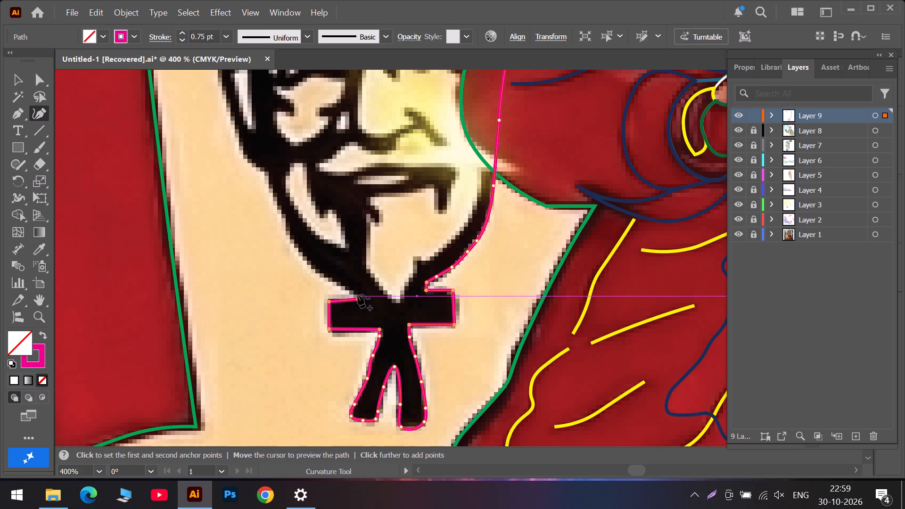
Continue the outline with curved points from the bow tie up the left jawline to the base of the cheek.
click(334, 281)
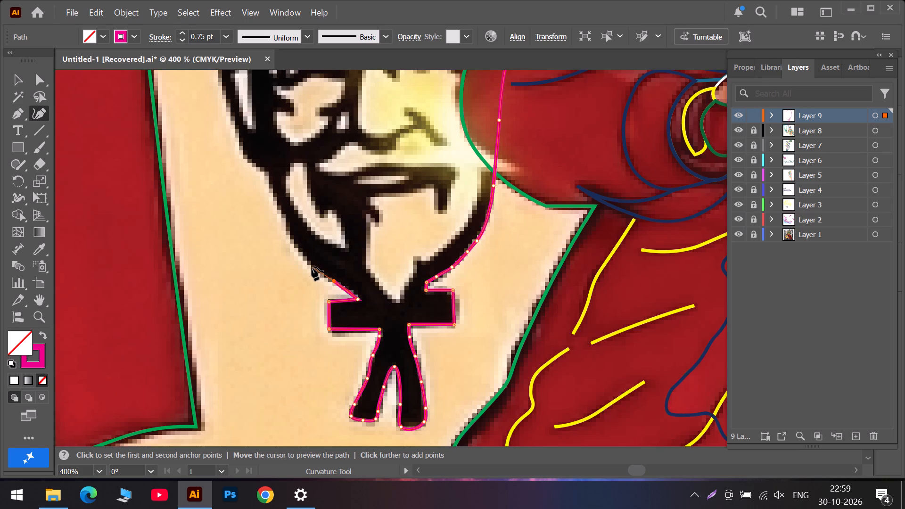
click(312, 267)
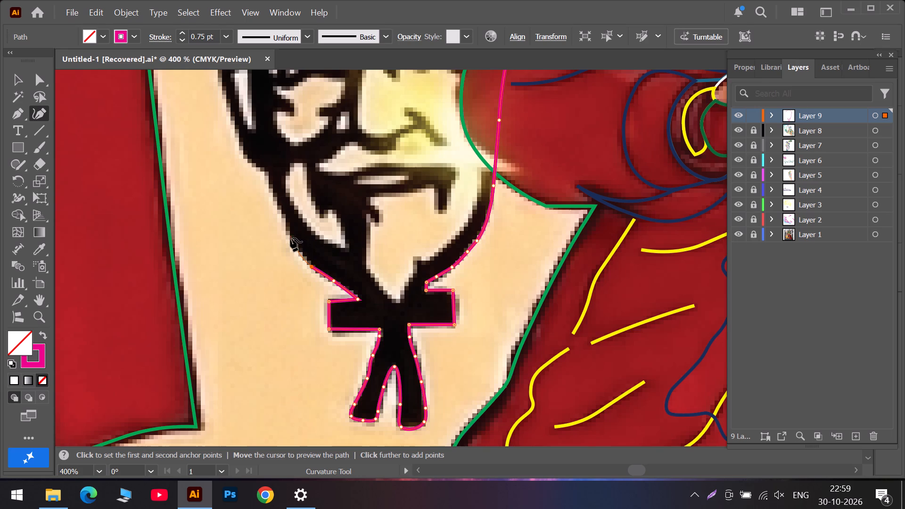
click(290, 238)
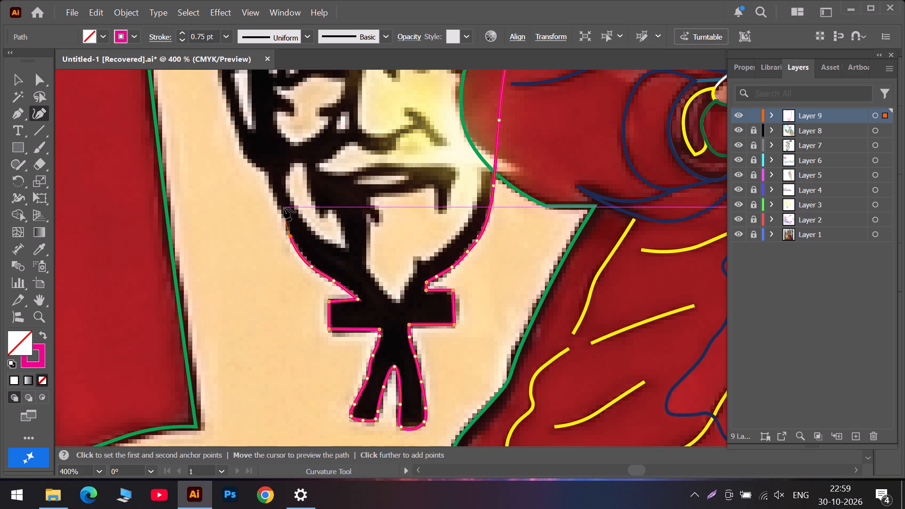
click(284, 210)
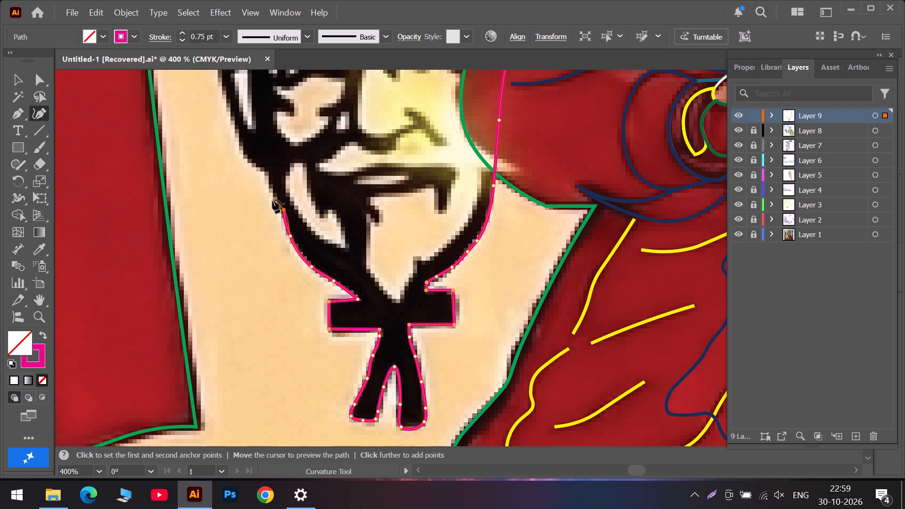
click(274, 196)
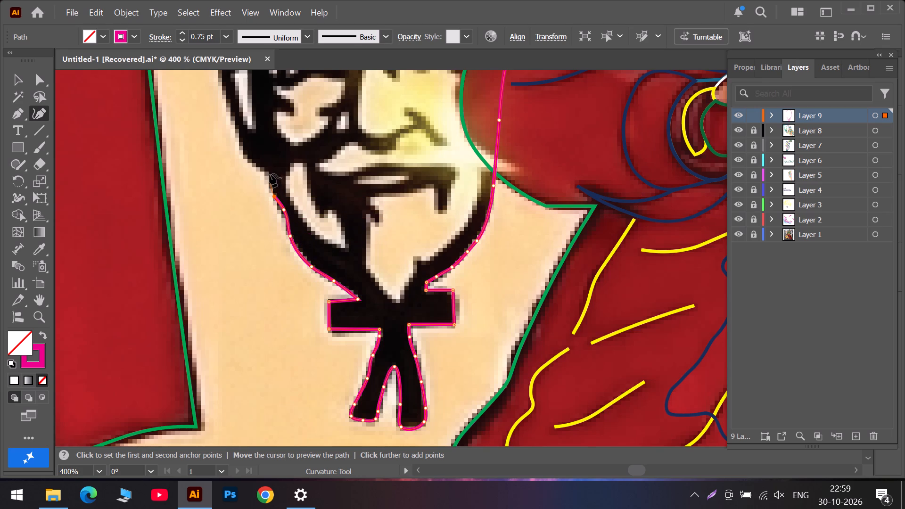
click(269, 172)
Refine the left jawline by adjusting anchors along its lower curve and reshaping the corner where it meets the bow tie.
drag(299, 254, 302, 254)
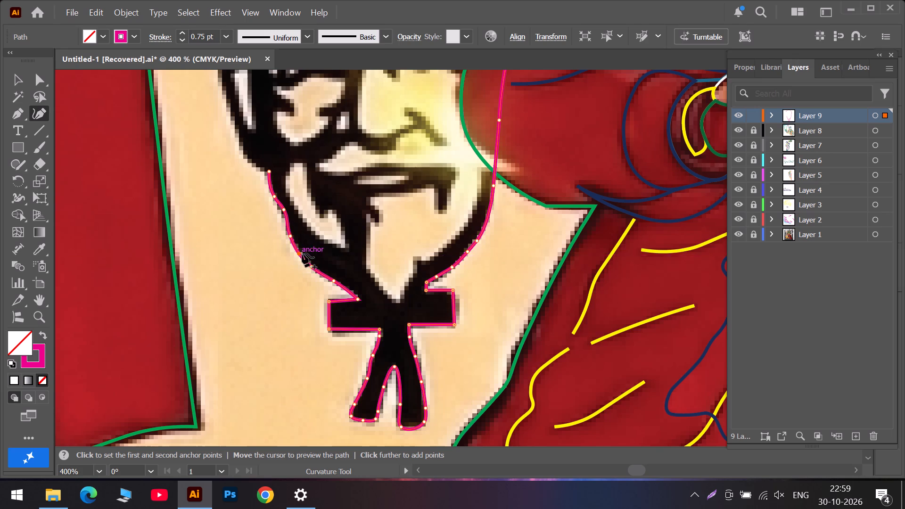
drag(302, 254, 304, 253)
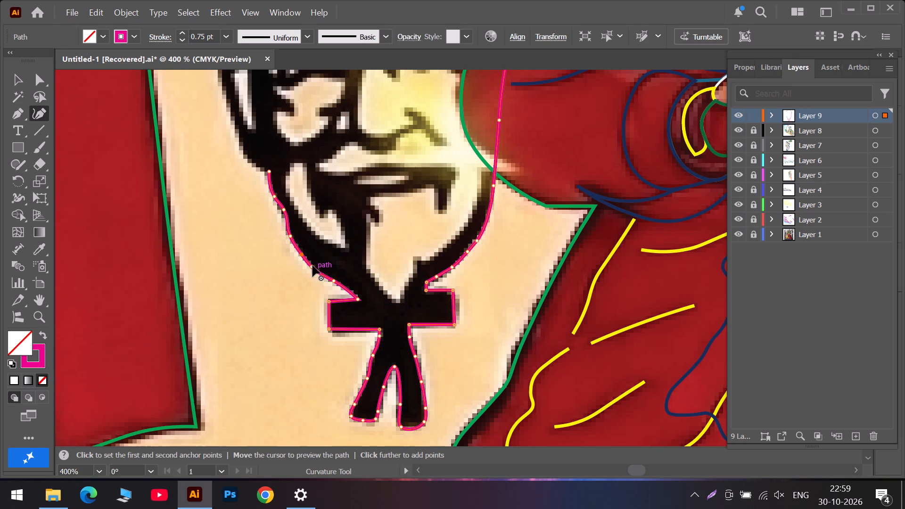
click(312, 266)
click(358, 299)
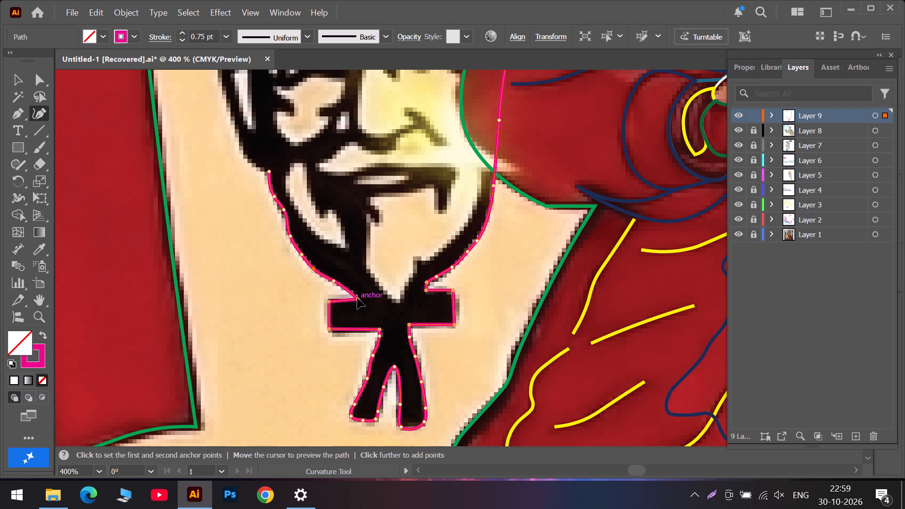
double_click(353, 293)
drag(353, 293, 358, 293)
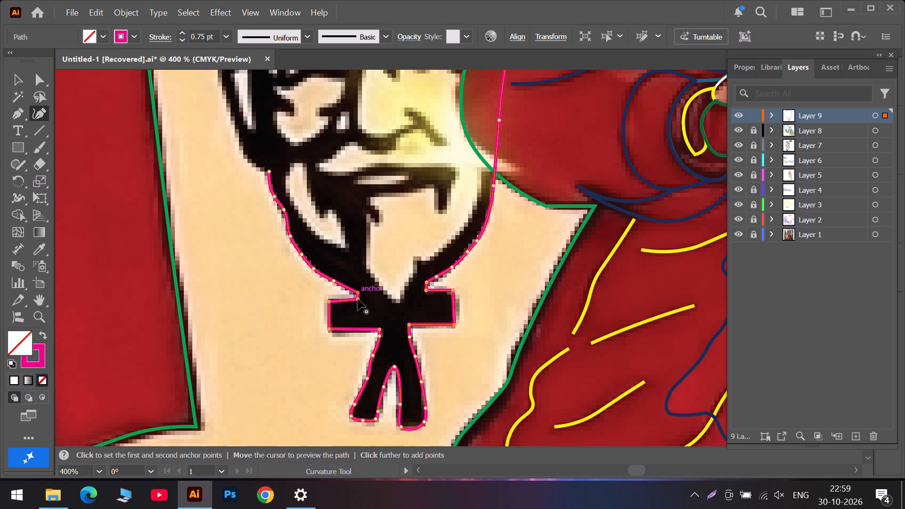
click(358, 299)
key(Delete)
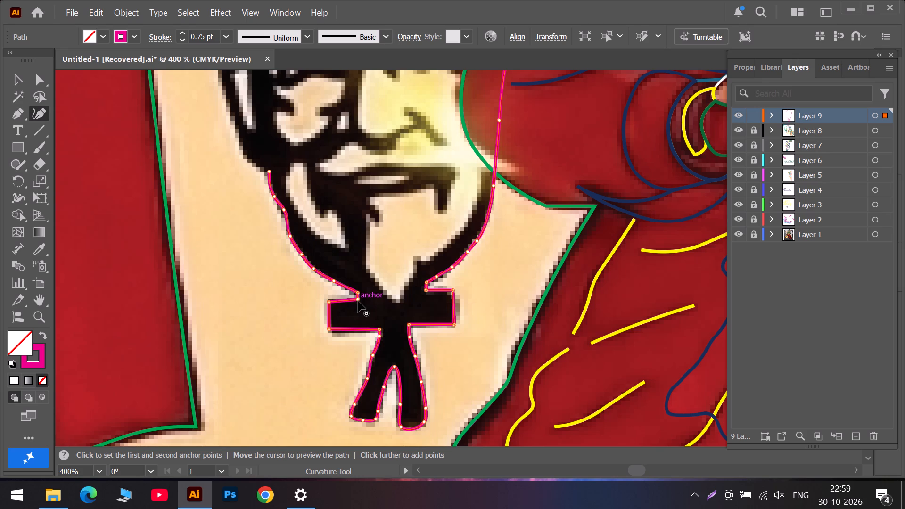
click(359, 299)
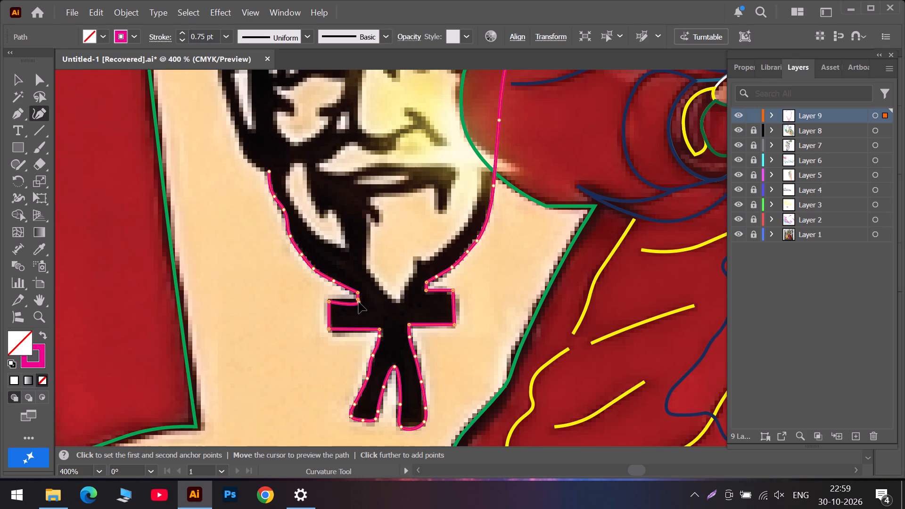
key(Delete)
click(359, 299)
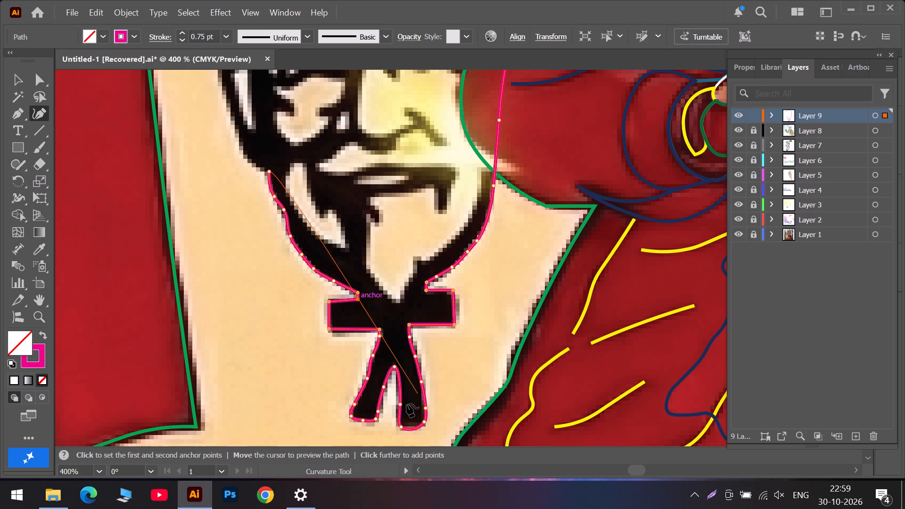
Add anchor points at the top of the left ribbon tail's outer edge and on the right tail's bottom edge.
click(379, 337)
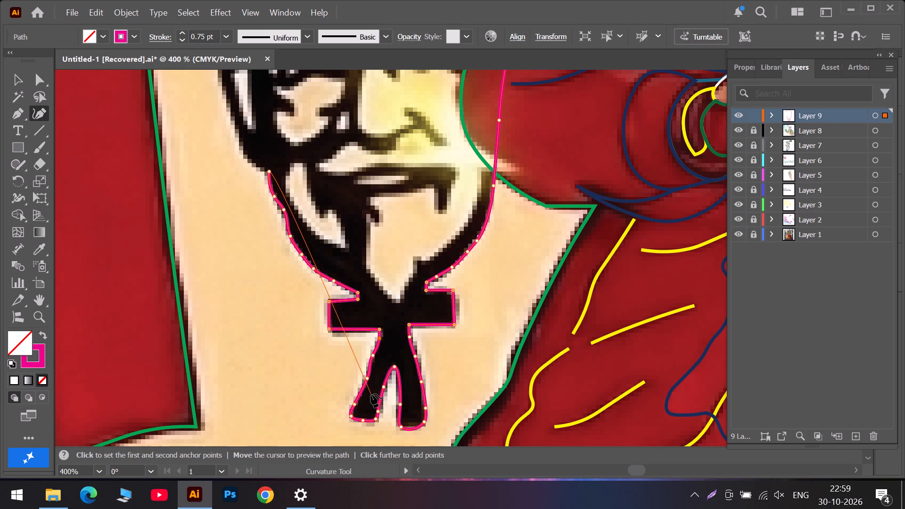
click(411, 427)
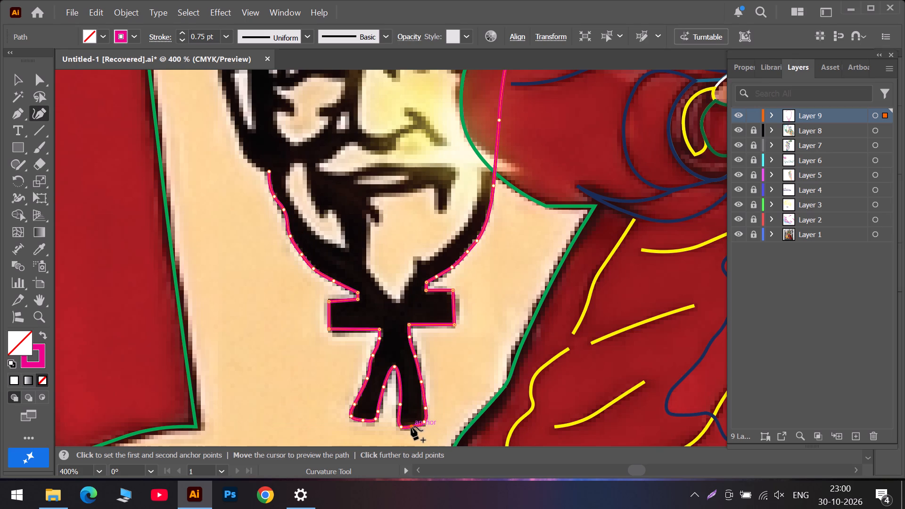
Continue the outline from the base of the left cheek up the side of the face to the notch beside the glasses.
scroll(327, 295, up, 5)
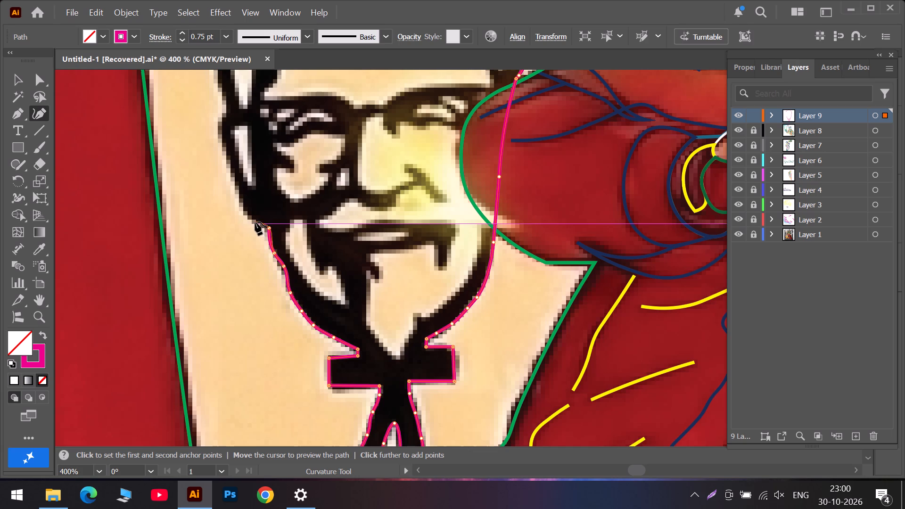
click(251, 221)
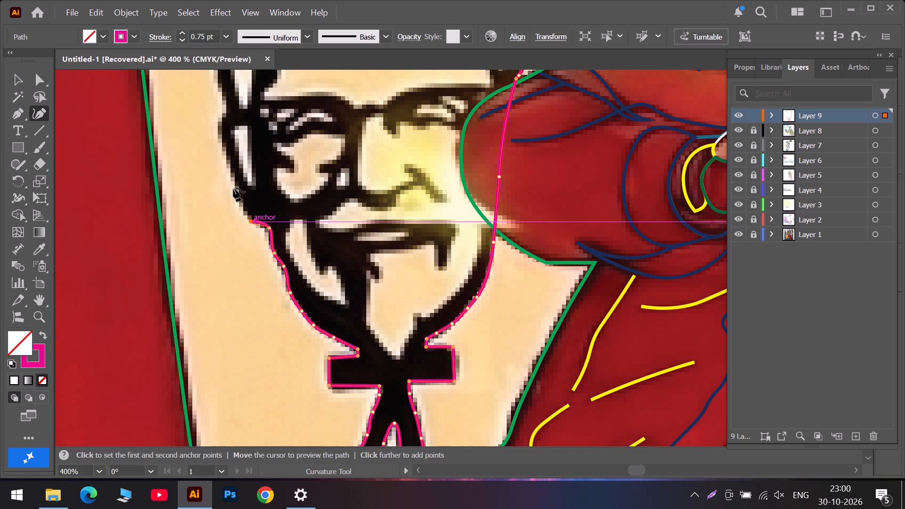
click(239, 197)
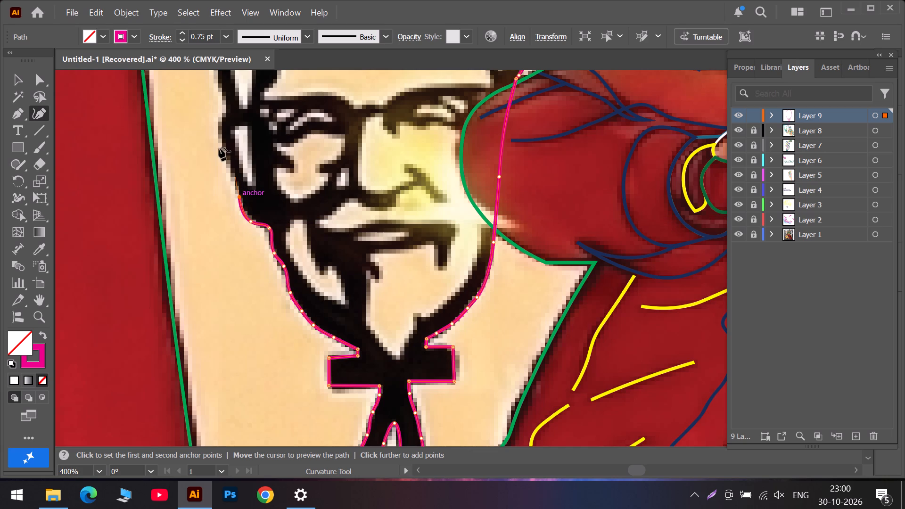
click(230, 164)
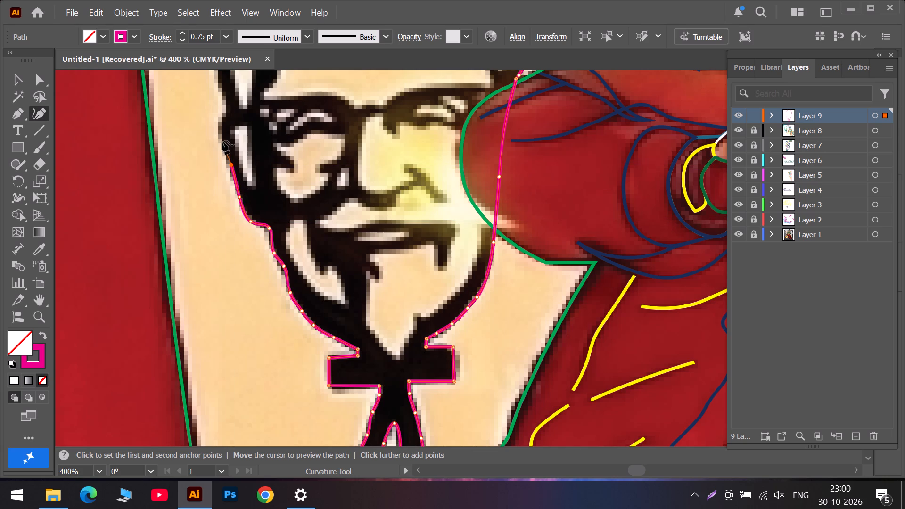
click(222, 135)
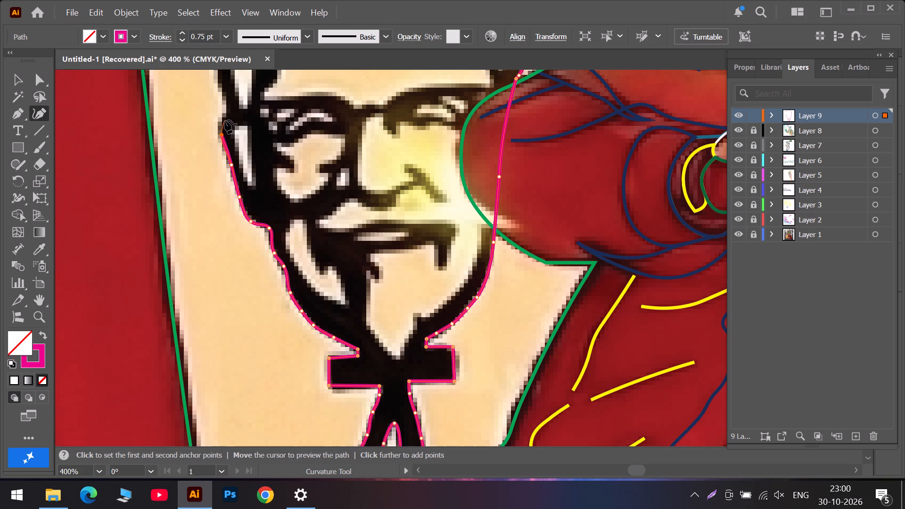
click(224, 119)
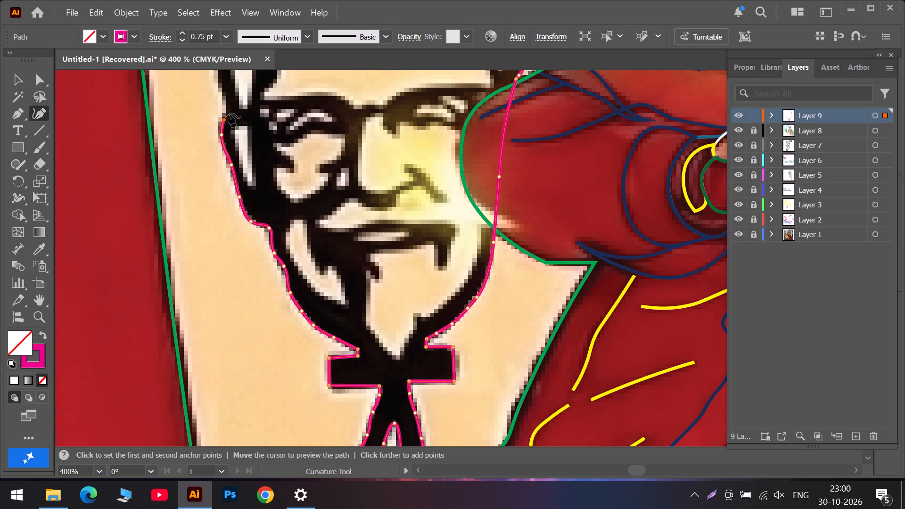
click(228, 114)
Reposition two anchors along the lower left cheek so the outline fits the edge of the black shape.
drag(251, 222, 250, 217)
drag(239, 196, 240, 189)
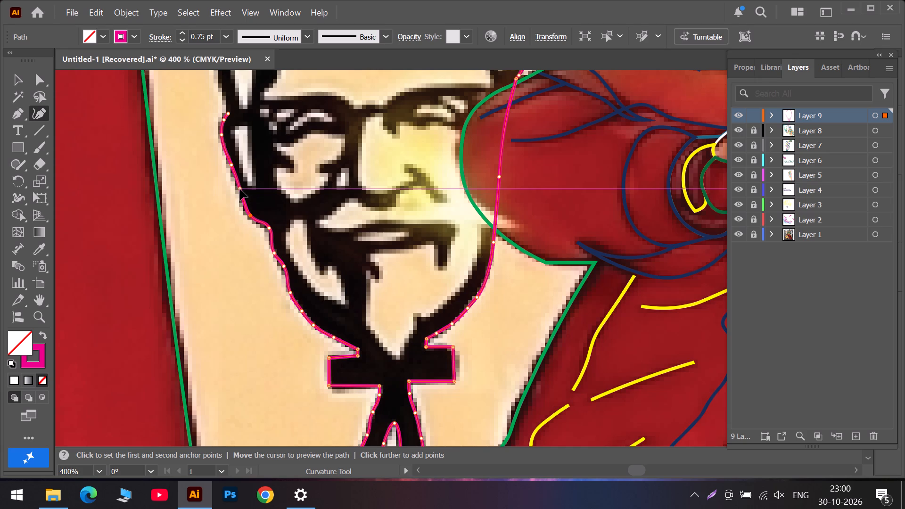
drag(240, 189, 238, 187)
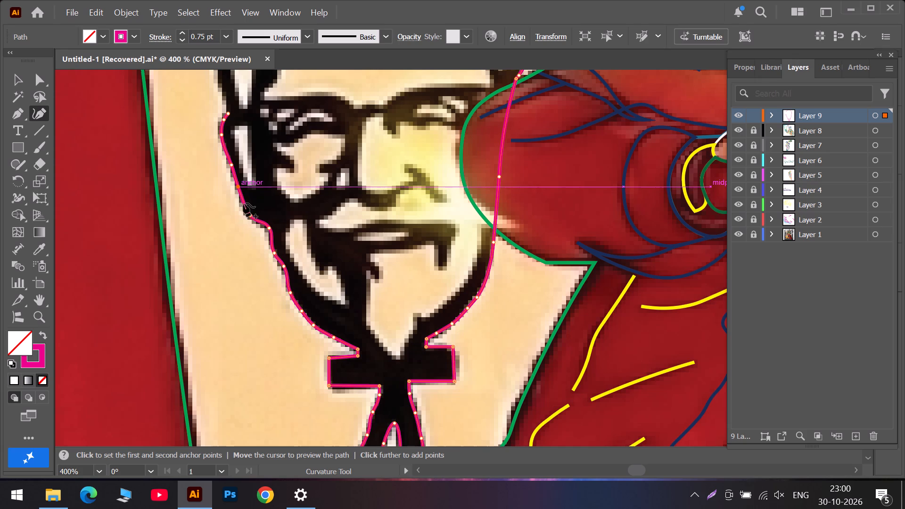
Continue the outline from beside the glasses up the wavy left hair edge and close it at the notch under the hair tuft.
scroll(233, 186, up, 5)
scroll(230, 133, up, 7)
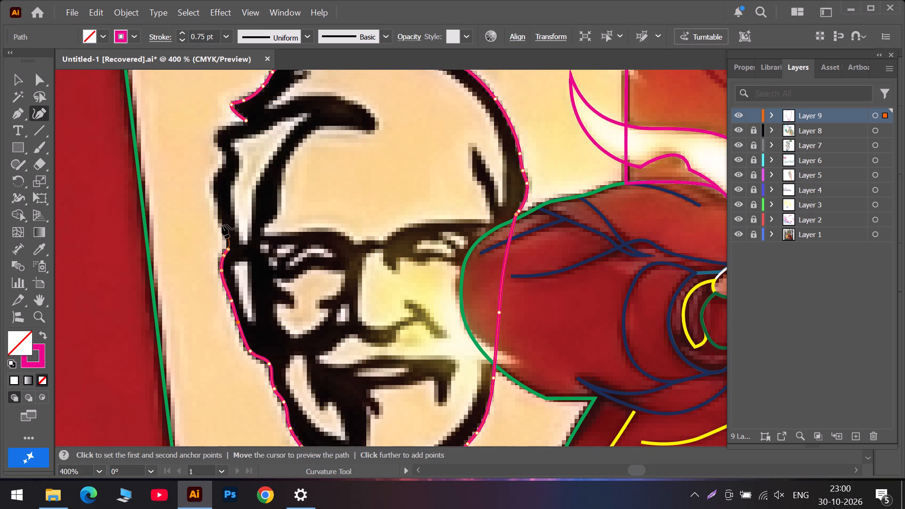
click(222, 225)
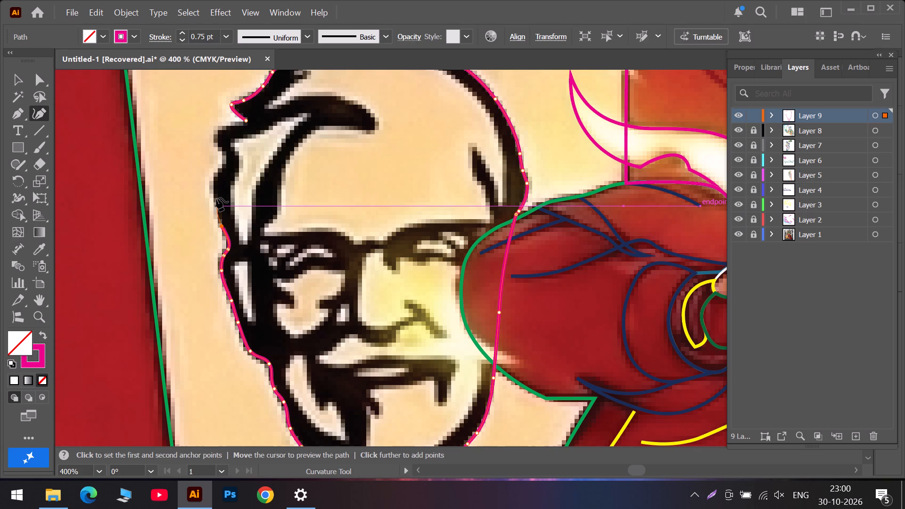
click(216, 198)
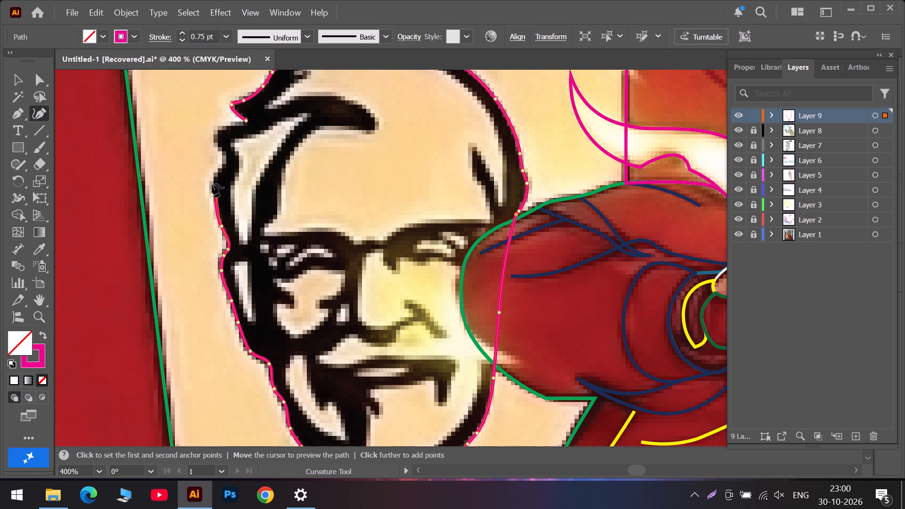
click(212, 184)
click(223, 169)
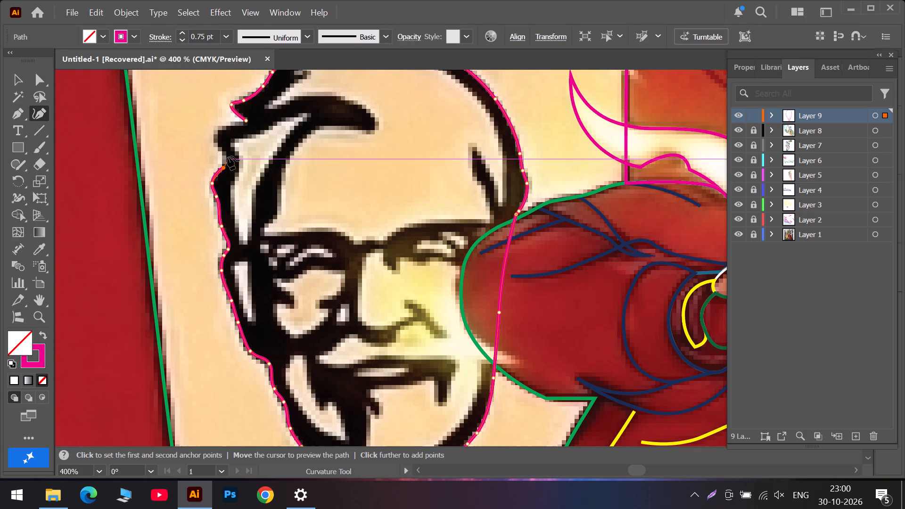
click(226, 156)
click(215, 141)
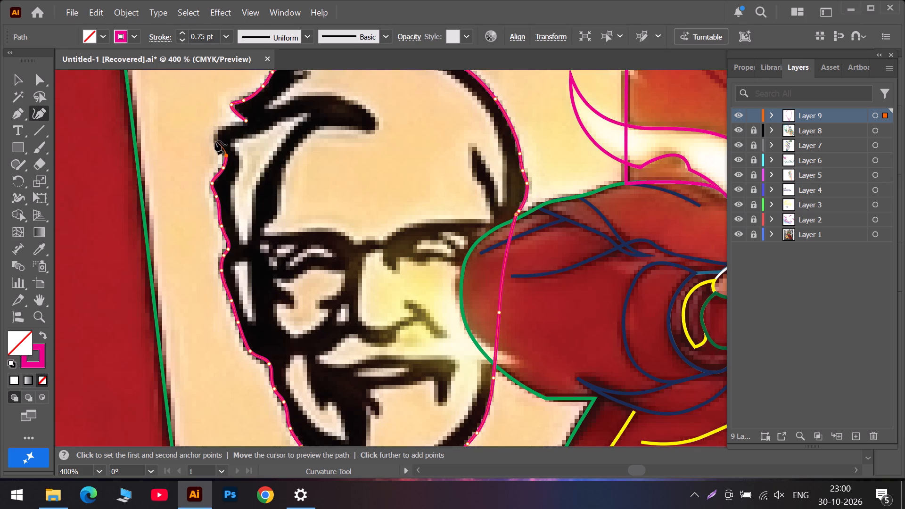
click(229, 128)
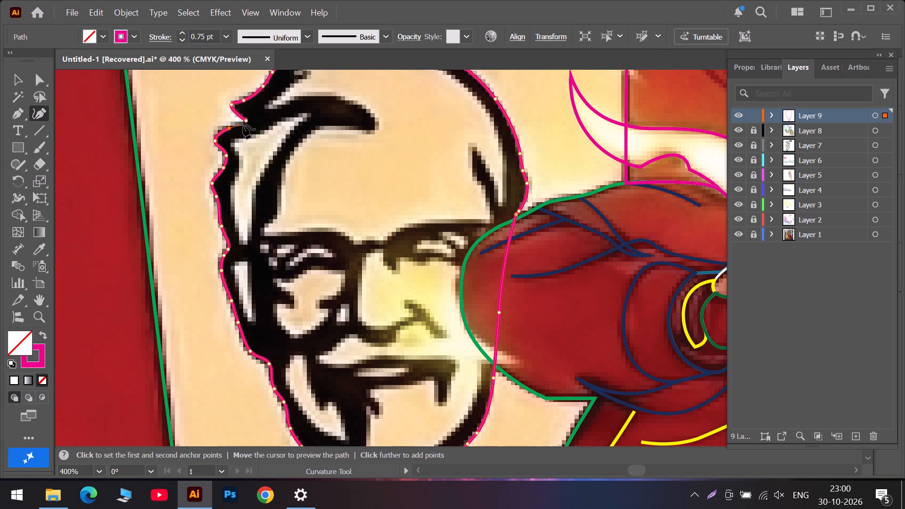
click(245, 125)
click(246, 121)
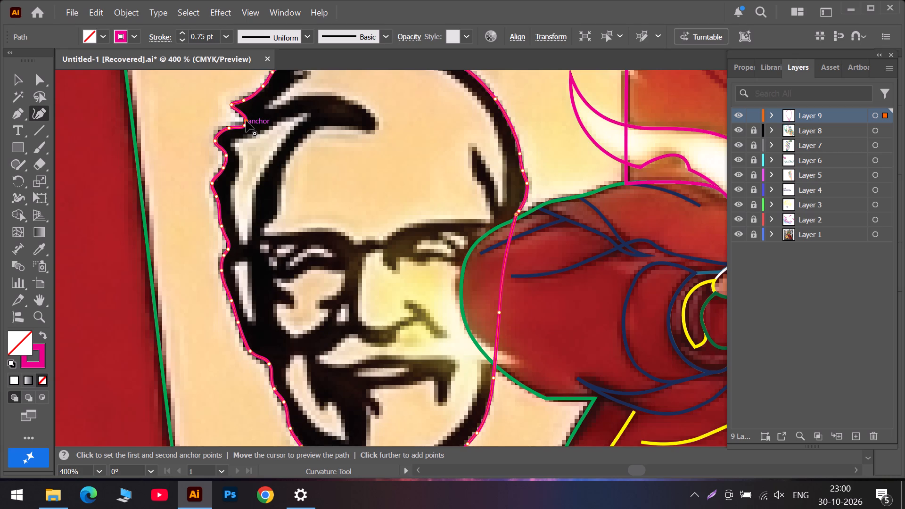
Refine the left hair edge by adding an anchor inside the tuft notch and repositioning anchors above and below the glasses' temple.
drag(243, 115, 238, 114)
drag(238, 114, 238, 113)
click(230, 130)
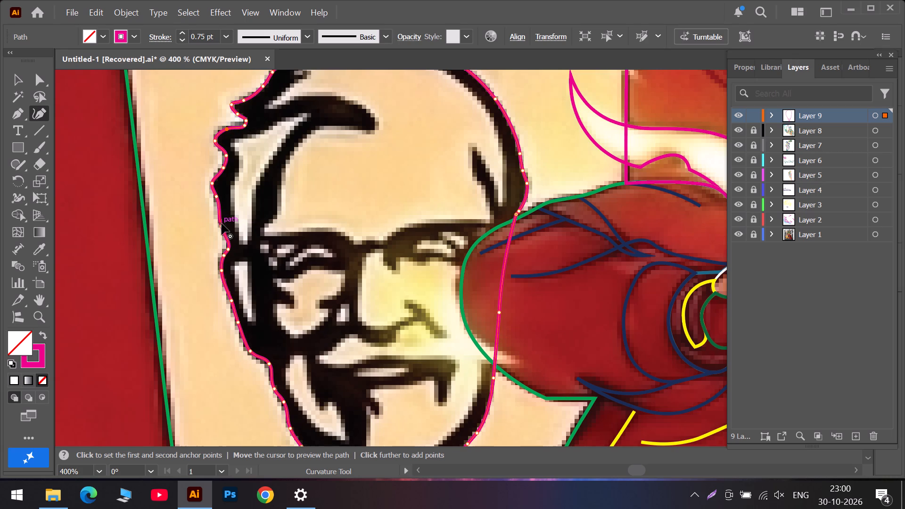
drag(222, 227, 220, 220)
drag(222, 271, 221, 266)
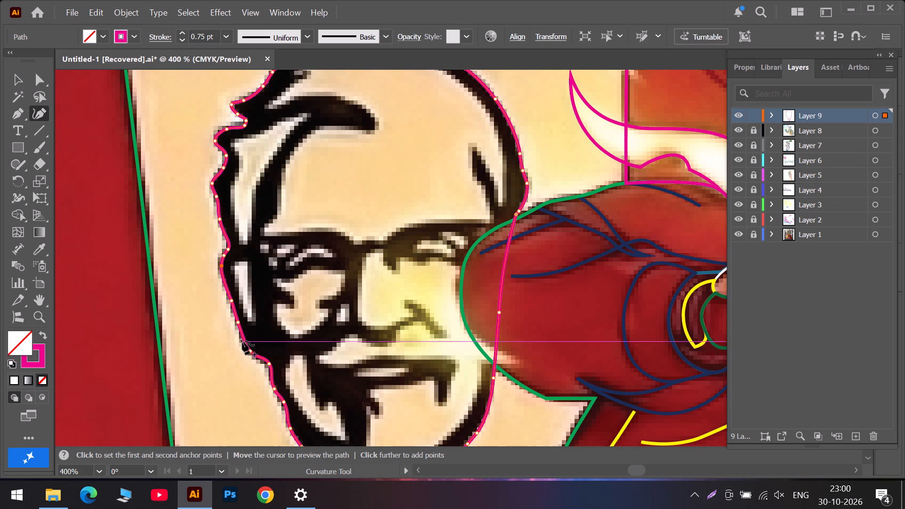
Add an anchor to the right side of the face outline where the thumb covers it and shift it inward and down.
scroll(244, 343, down, 6)
scroll(333, 358, down, 5)
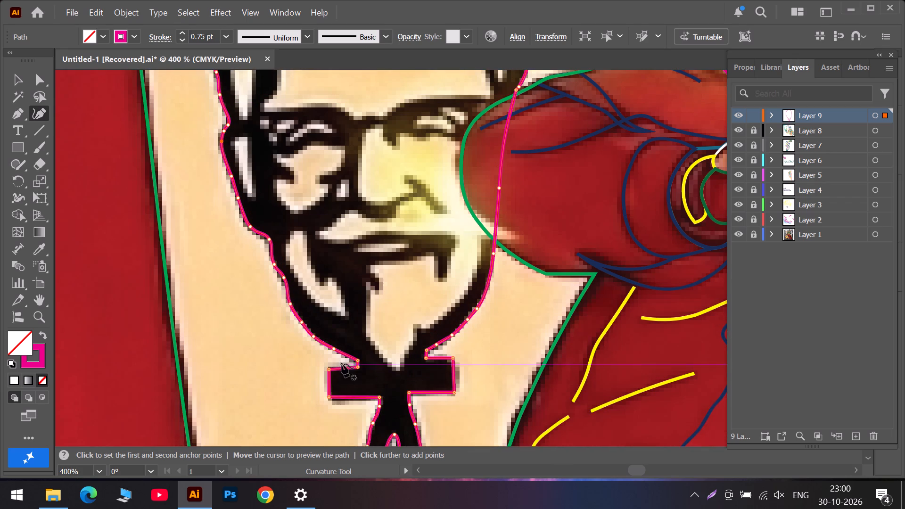
scroll(342, 364, down, 5)
scroll(428, 375, up, 5)
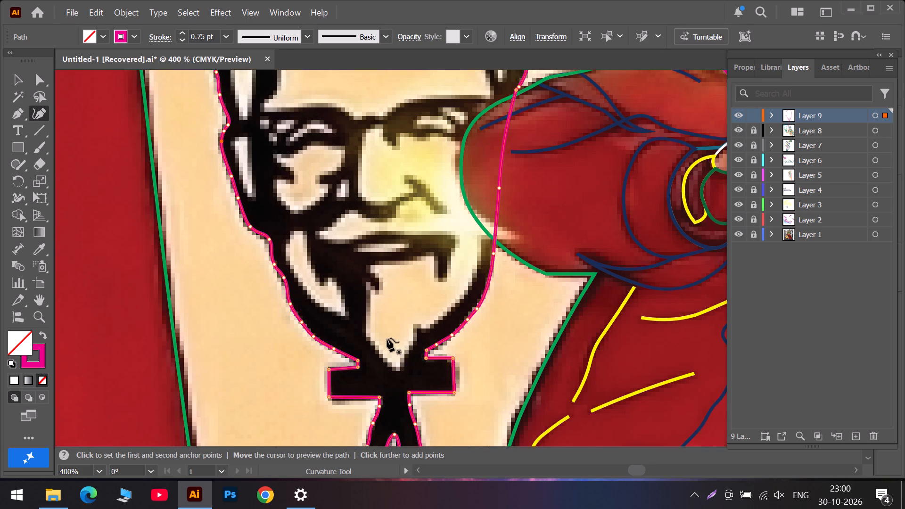
scroll(381, 336, up, 5)
scroll(297, 288, up, 11)
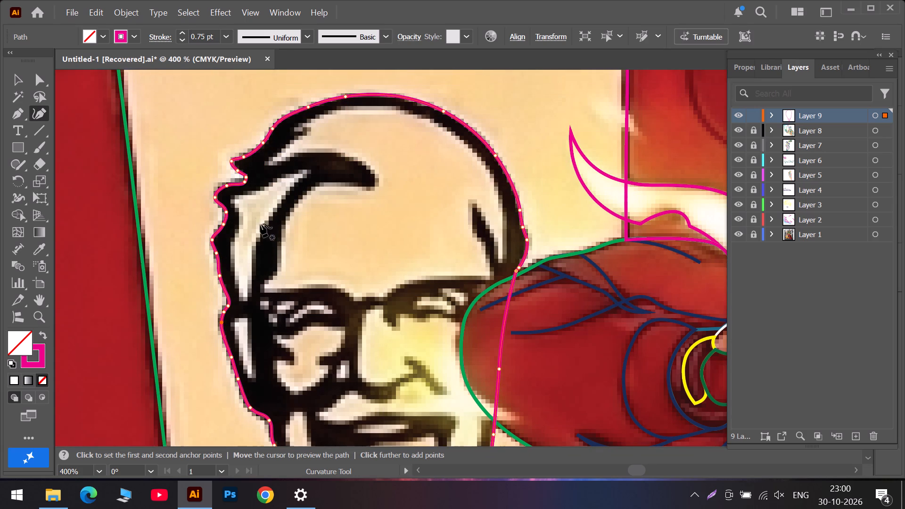
scroll(276, 250, up, 1)
scroll(279, 264, down, 2)
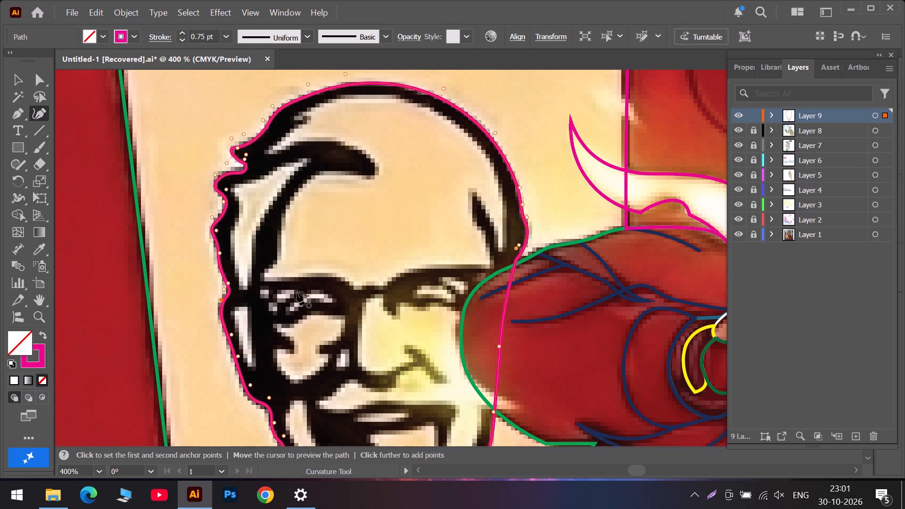
scroll(426, 331, down, 6)
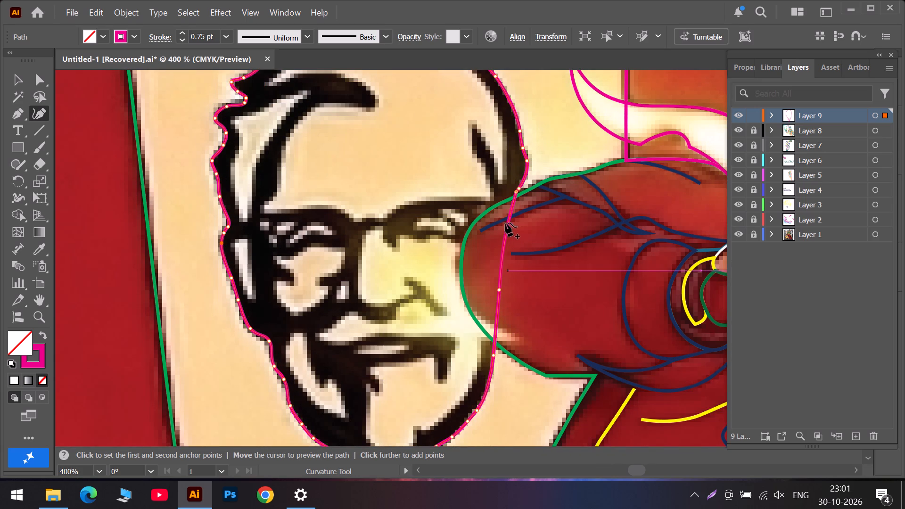
drag(509, 222, 500, 241)
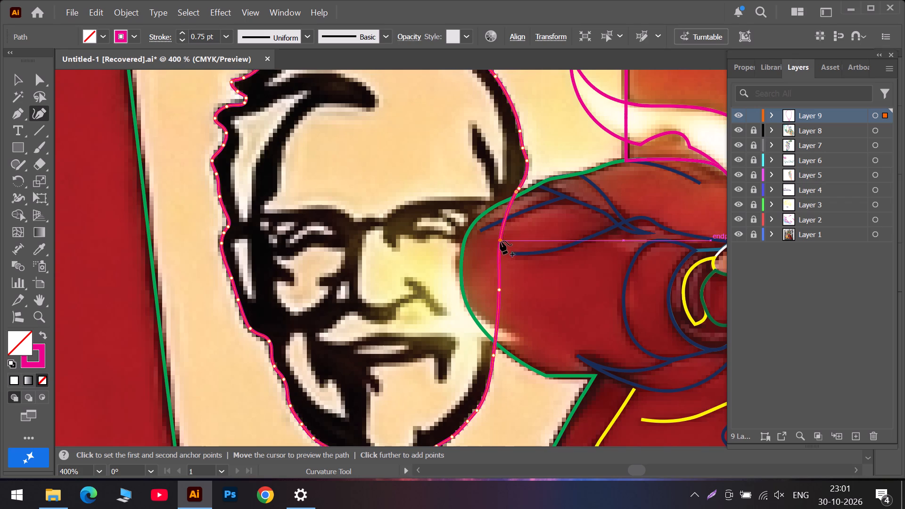
drag(500, 241, 500, 252)
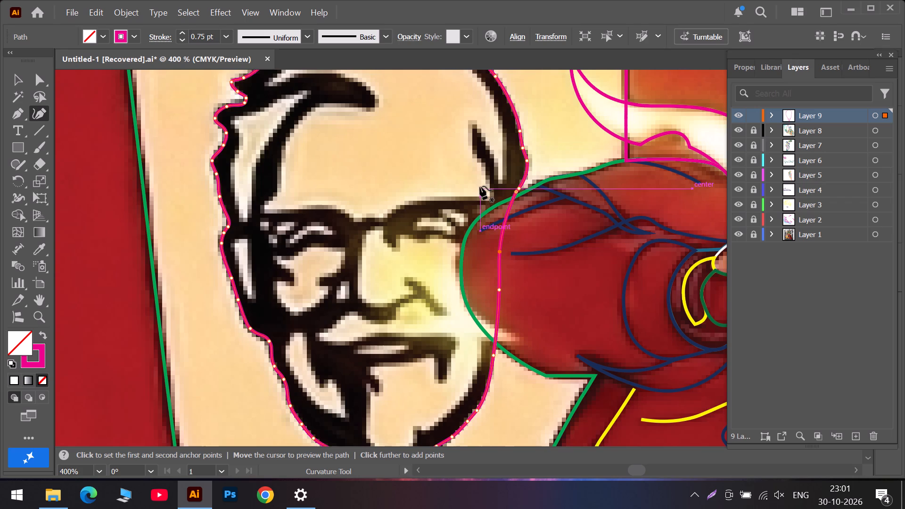
Start a new path at the right cheek beside the thumb and trace the underside of the right eye to the nose bridge.
click(454, 262)
click(473, 245)
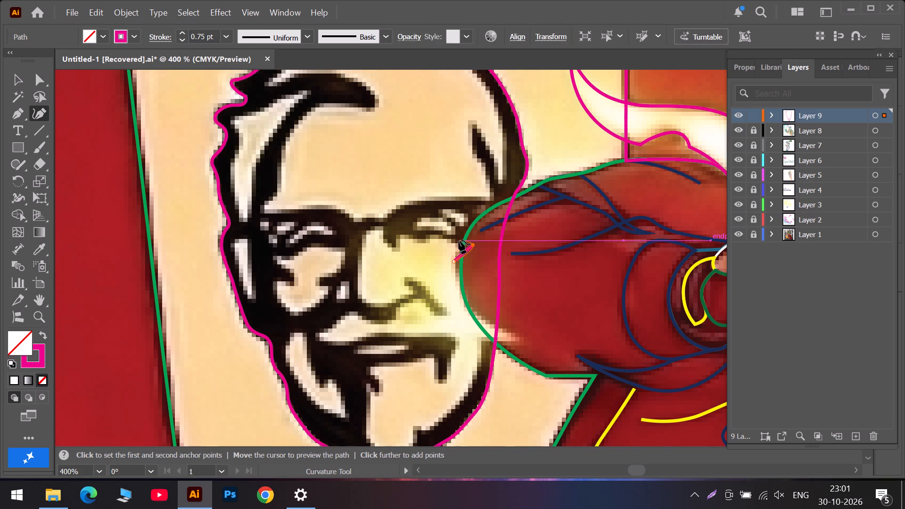
click(459, 240)
click(446, 237)
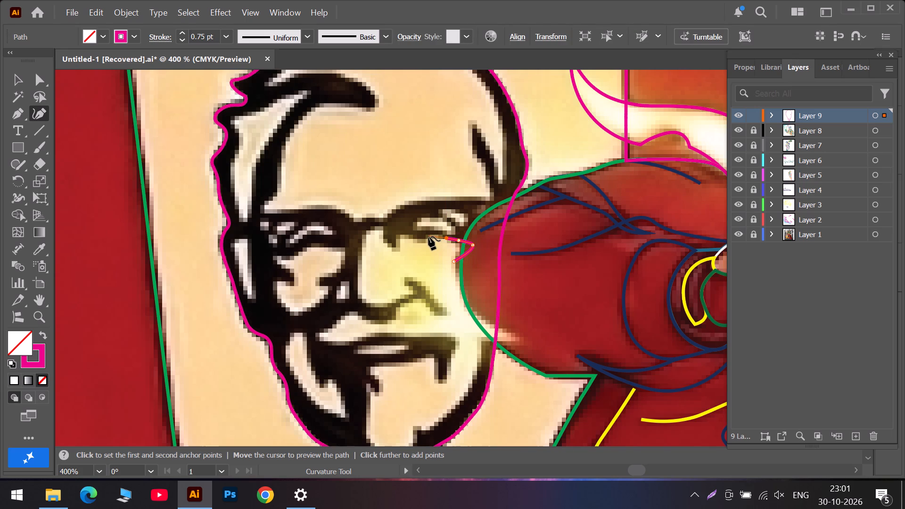
click(428, 237)
click(413, 238)
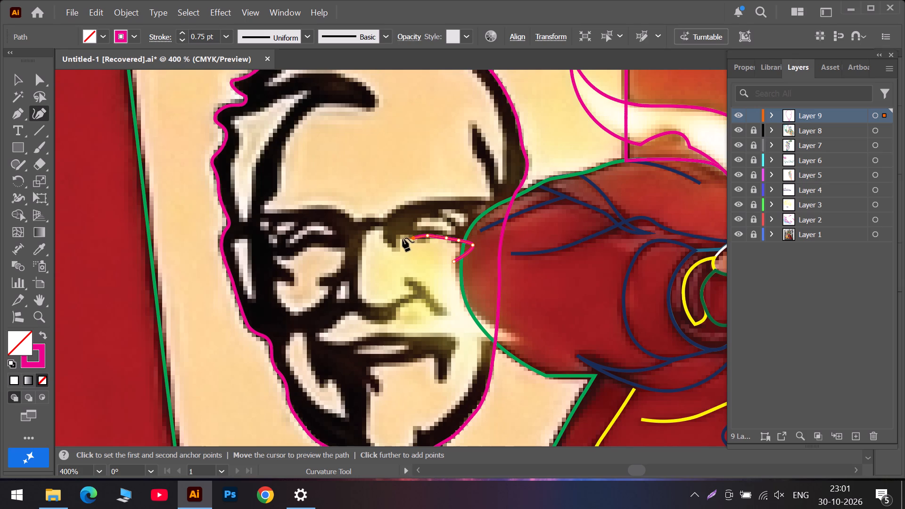
click(403, 236)
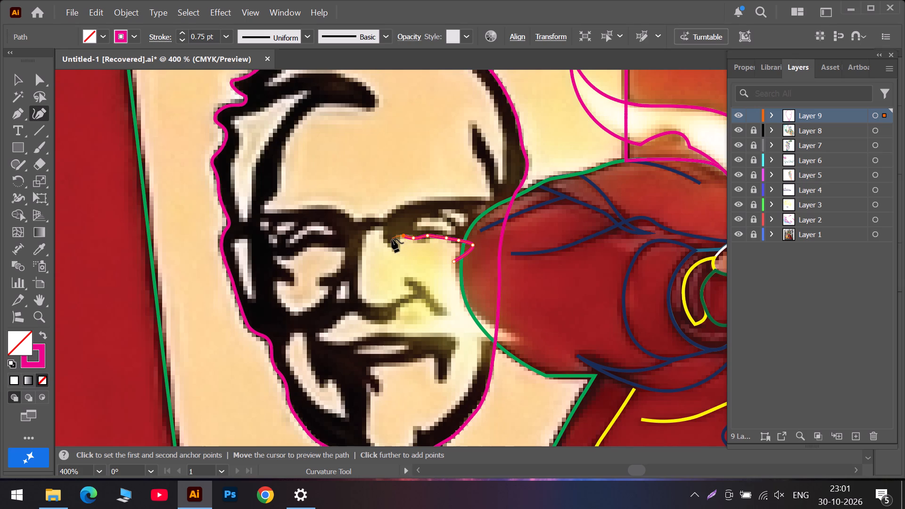
click(398, 240)
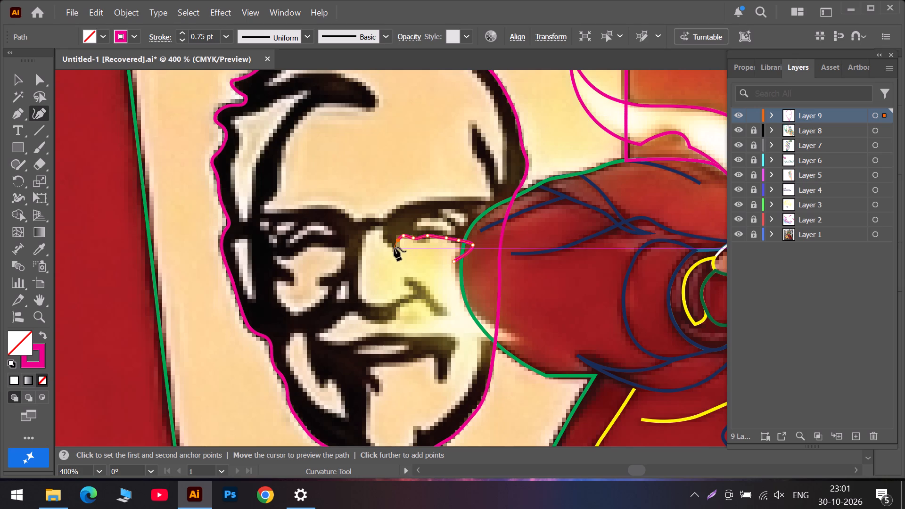
click(394, 247)
click(387, 240)
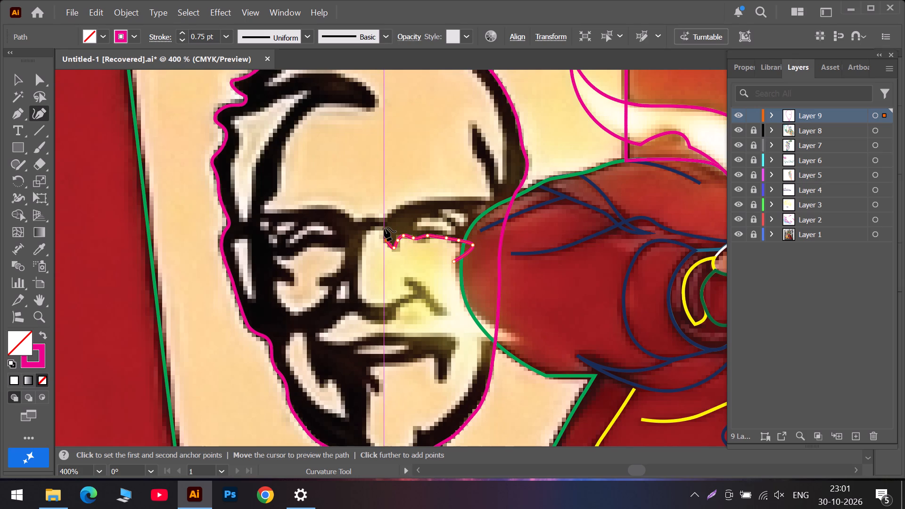
click(384, 227)
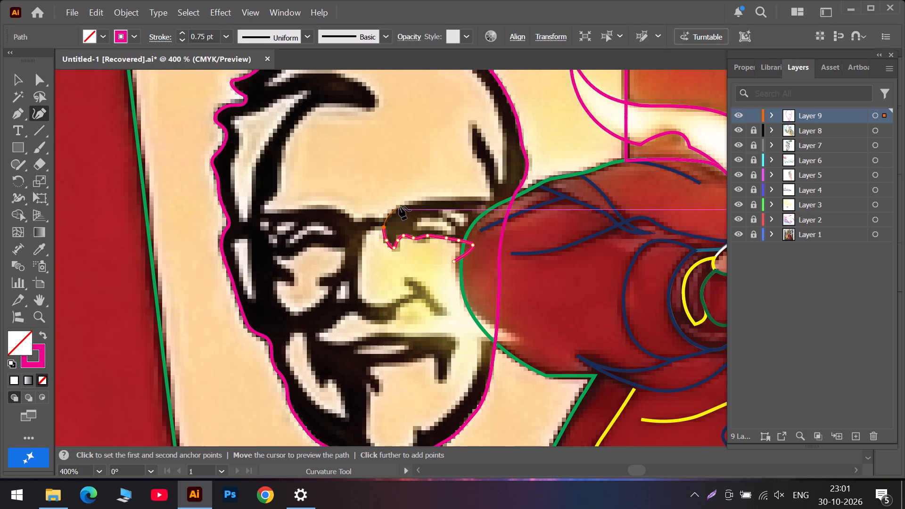
Continue the inner path across the nose bridge, down the side of the nose and along its base to the nostril crease.
click(366, 230)
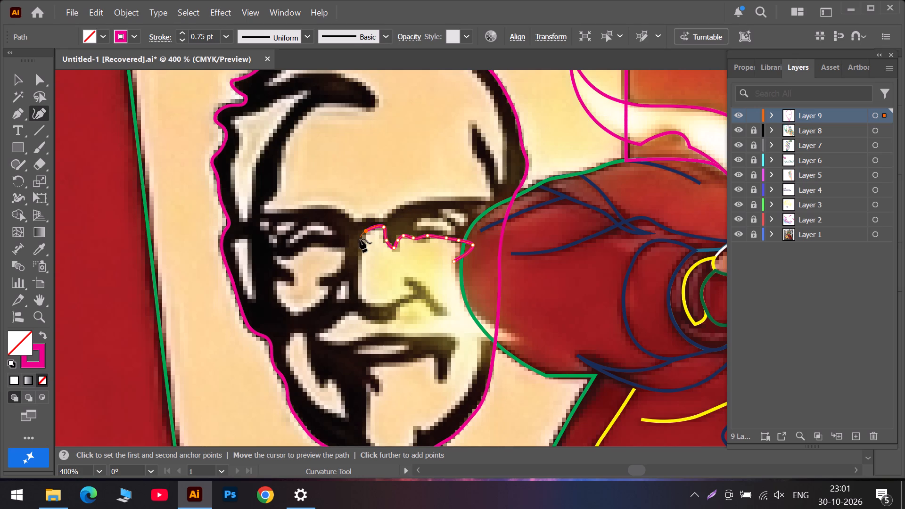
click(360, 253)
click(358, 279)
click(361, 298)
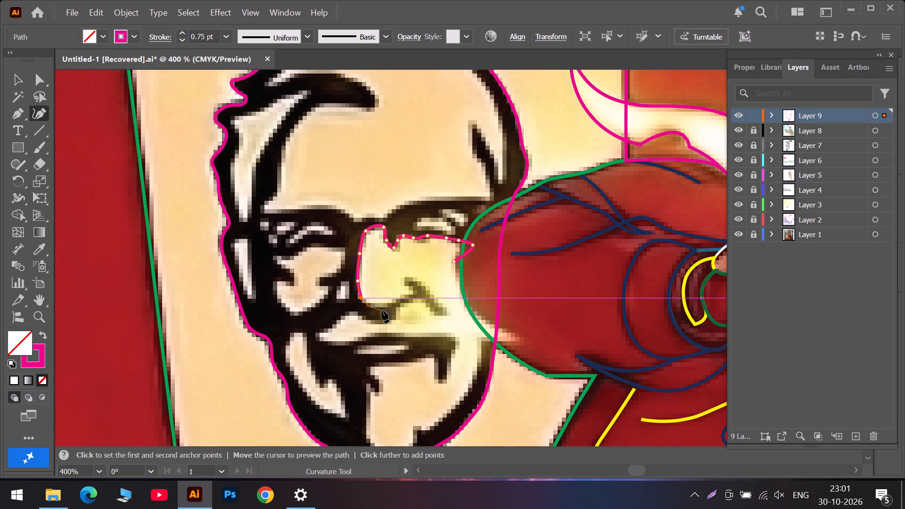
click(381, 306)
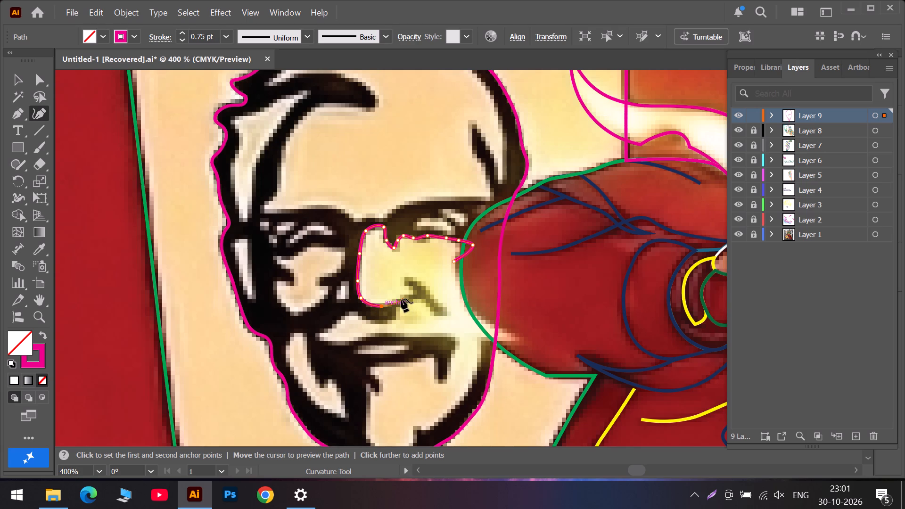
click(400, 300)
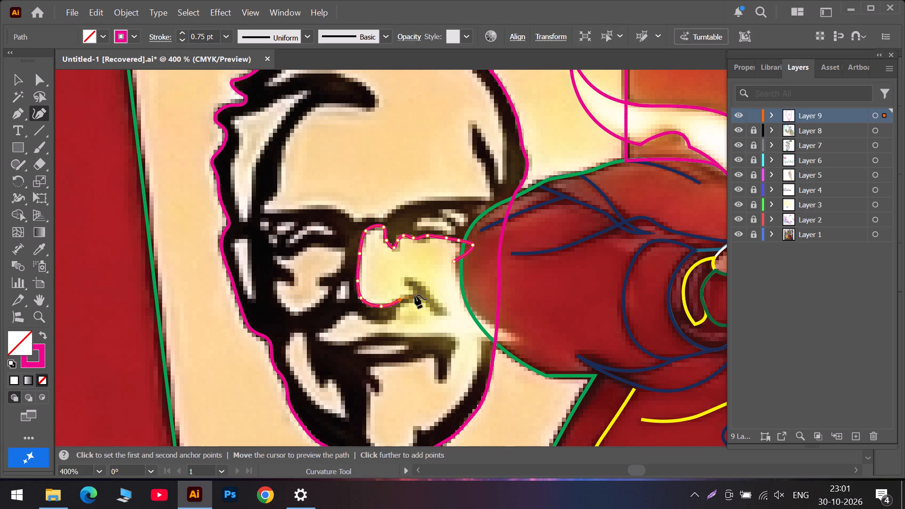
click(409, 296)
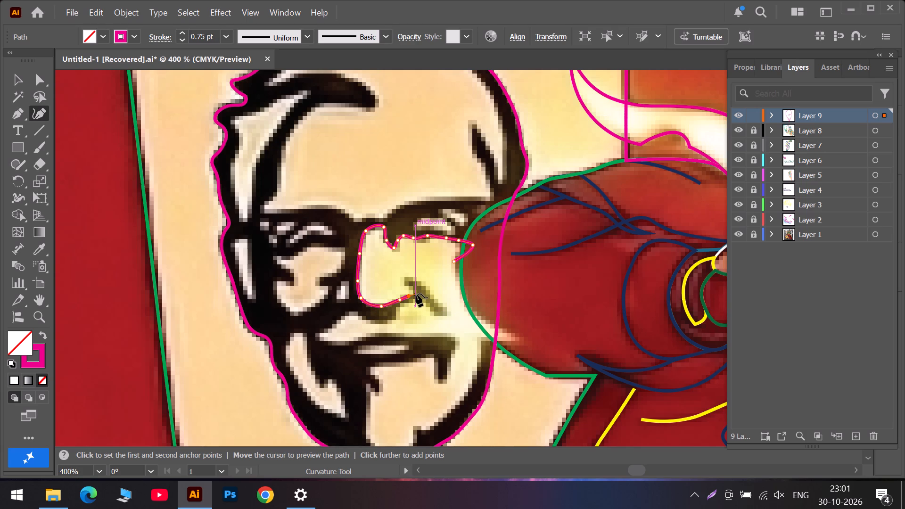
click(416, 294)
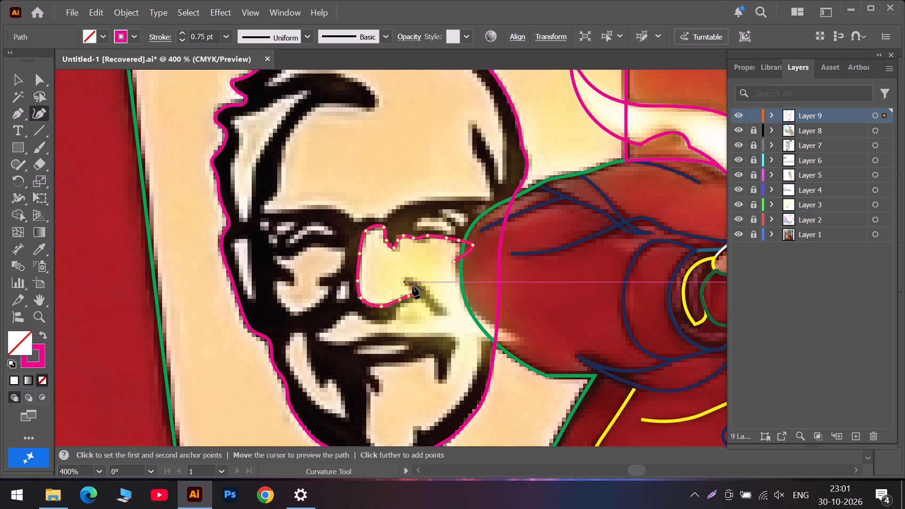
Continue the inner path around the upper tip of the nostril crease, making a corner at the tip and undoing a misplaced anchor.
click(413, 286)
click(404, 283)
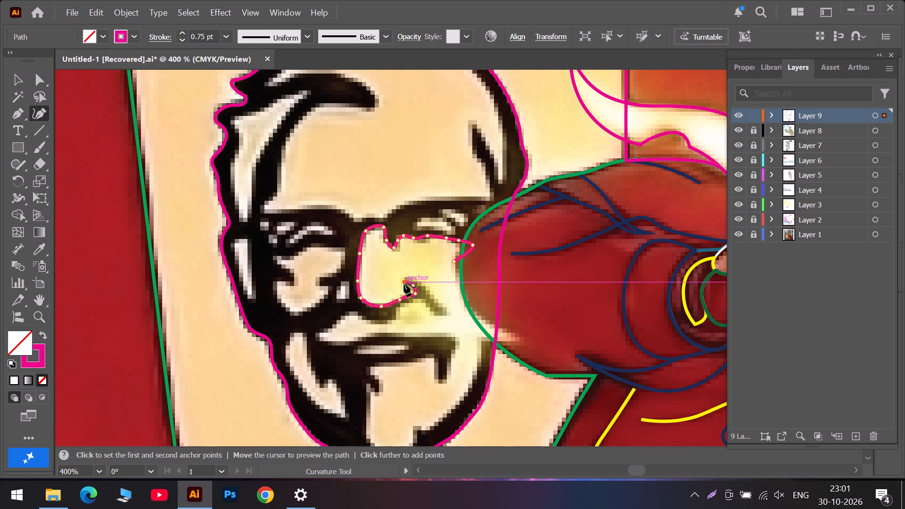
click(404, 282)
double_click(404, 278)
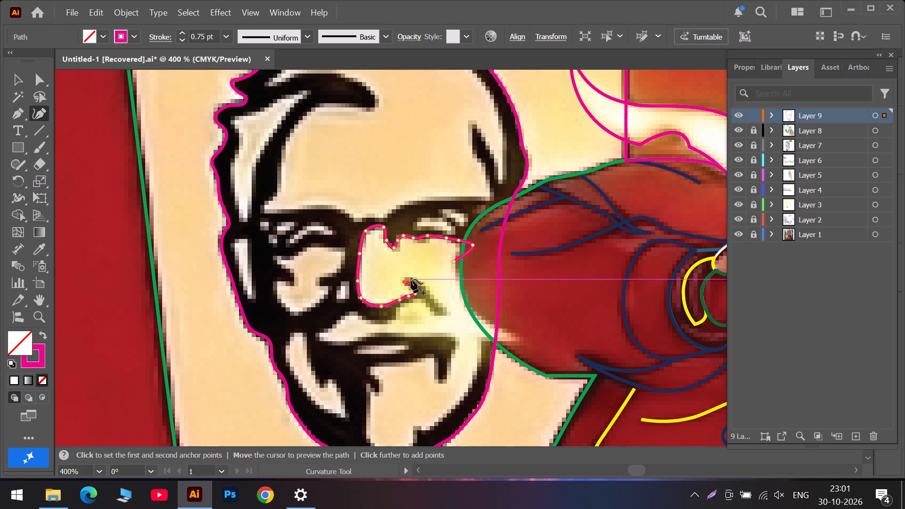
click(411, 279)
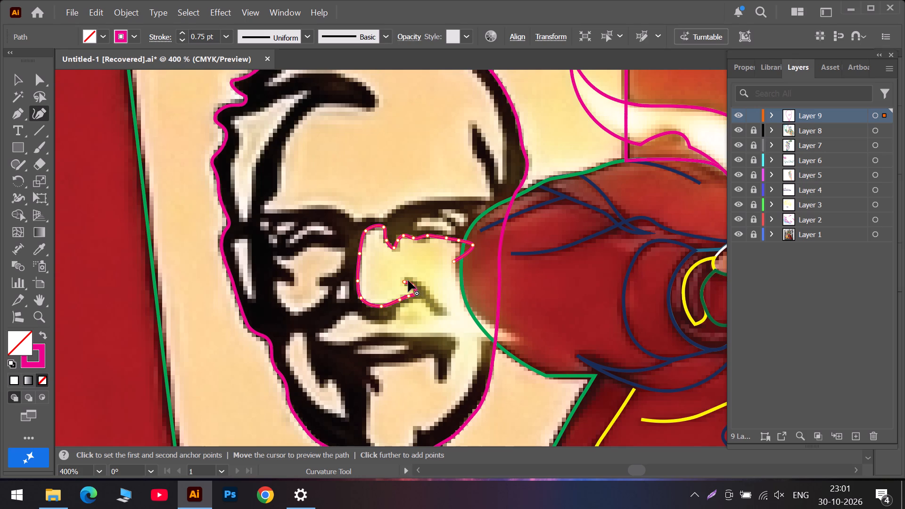
key(ctrl+z)
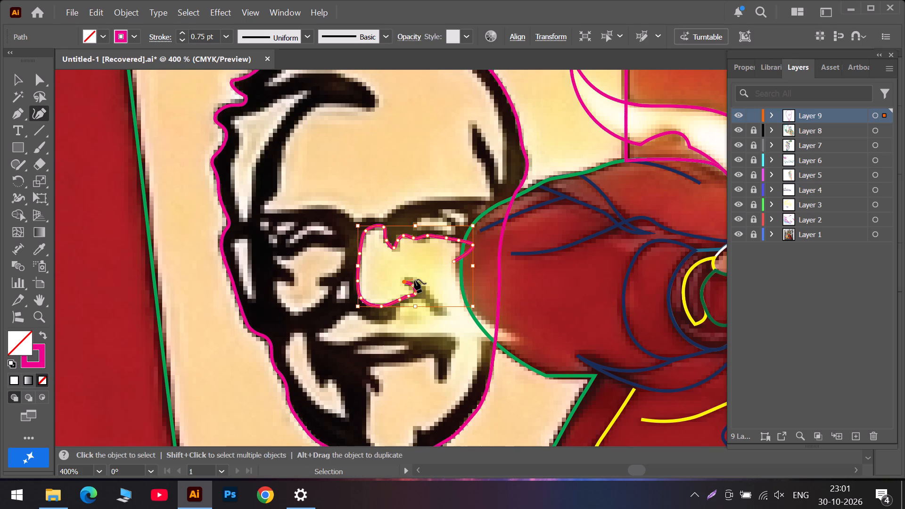
double_click(405, 277)
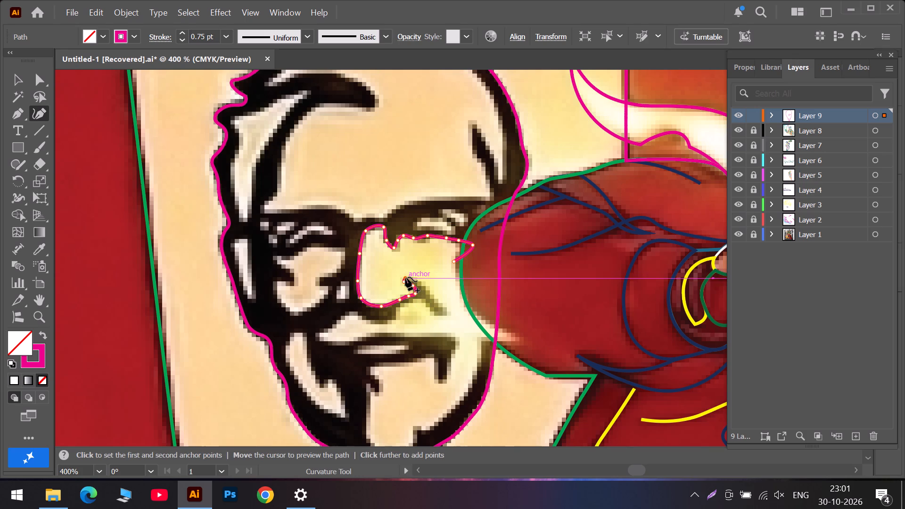
click(418, 282)
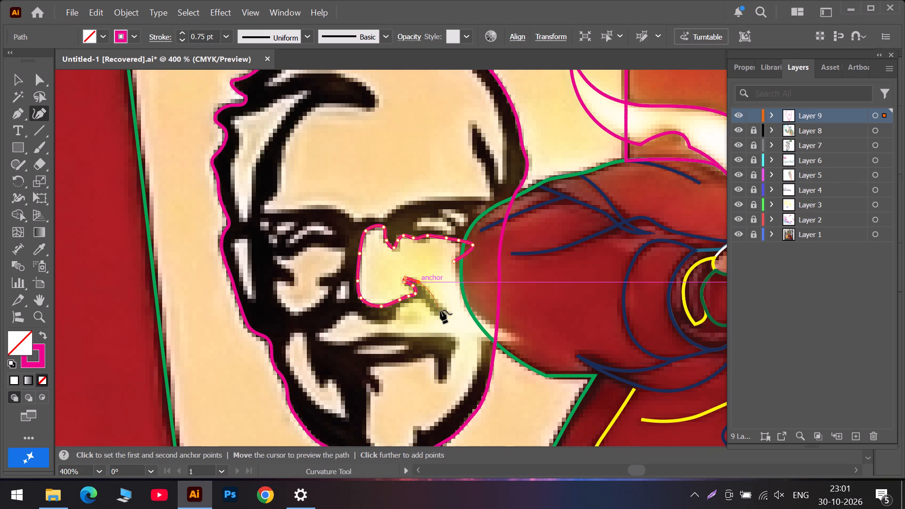
Trace the cheek crease down from the nostril to its lower end and back up its underside, fitting the curve to the dark line.
click(445, 314)
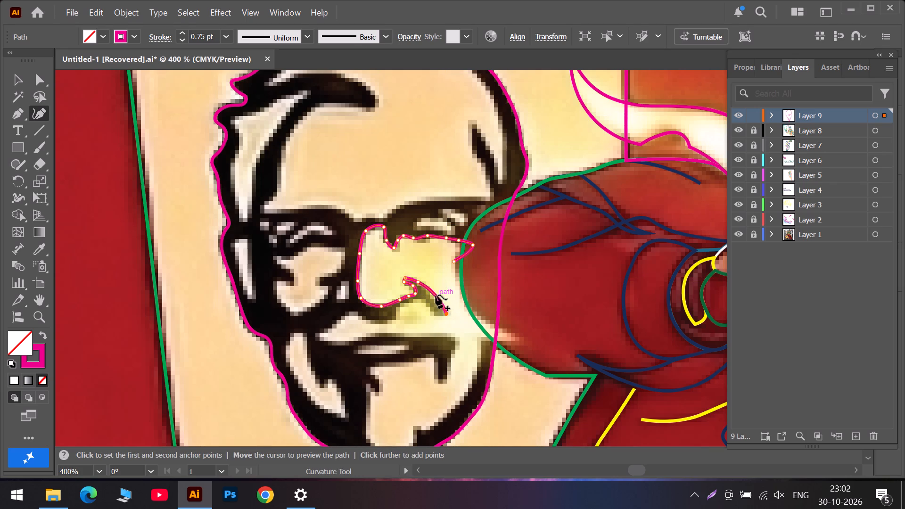
drag(435, 295, 430, 300)
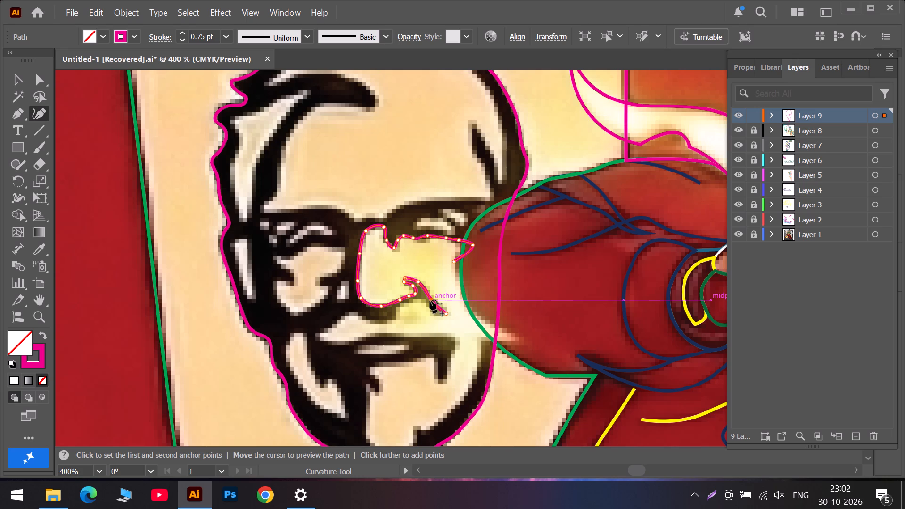
drag(430, 300, 430, 298)
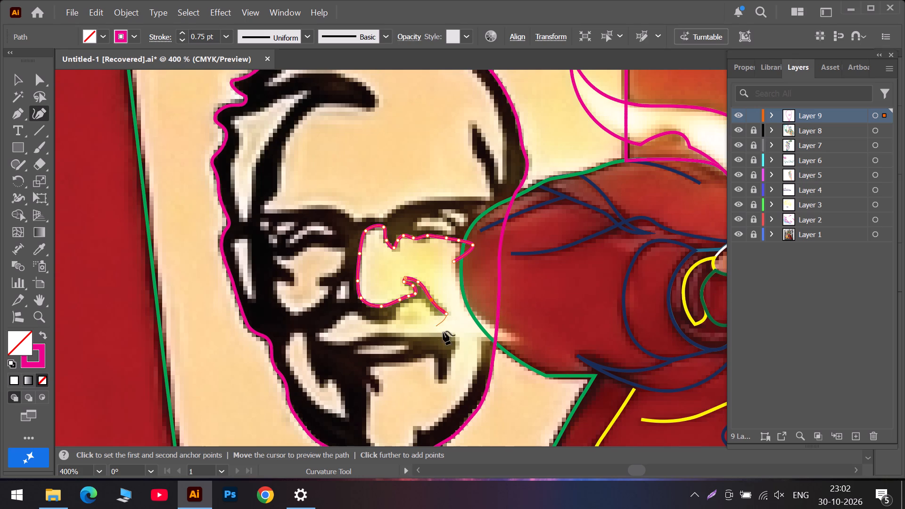
click(434, 314)
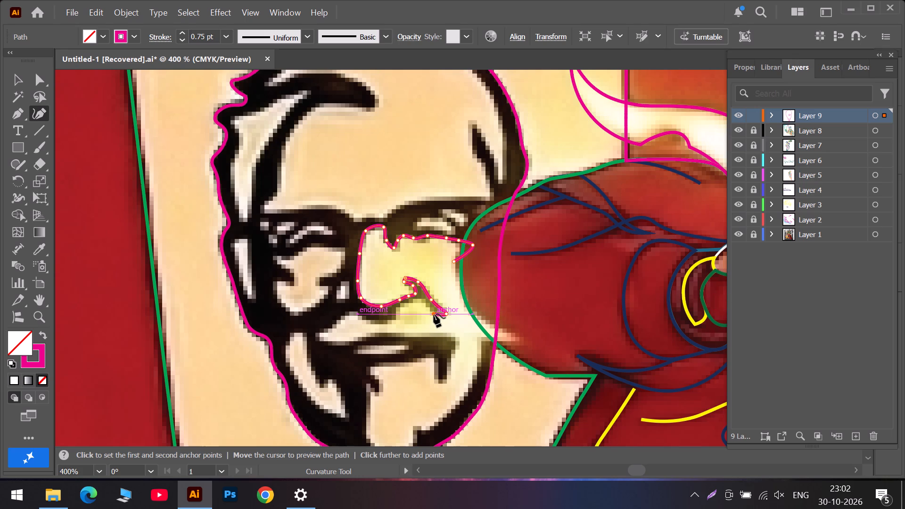
click(434, 314)
click(434, 314)
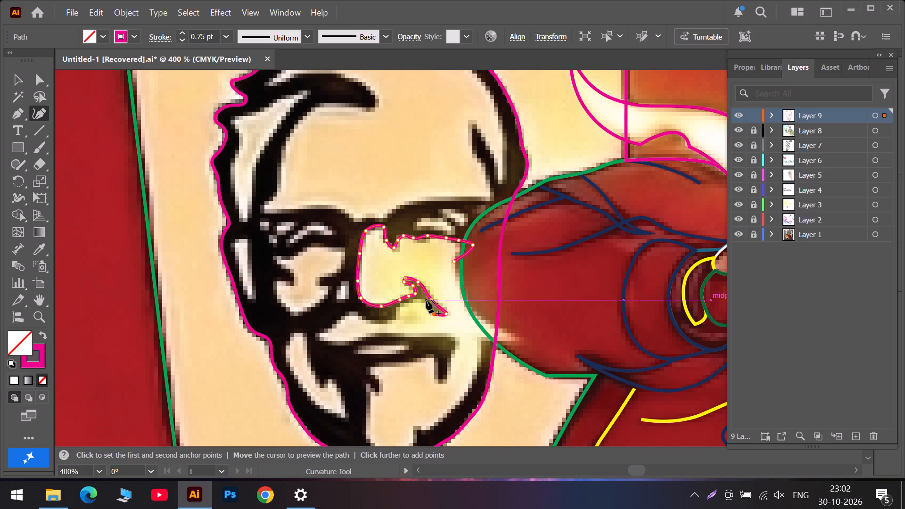
double_click(424, 304)
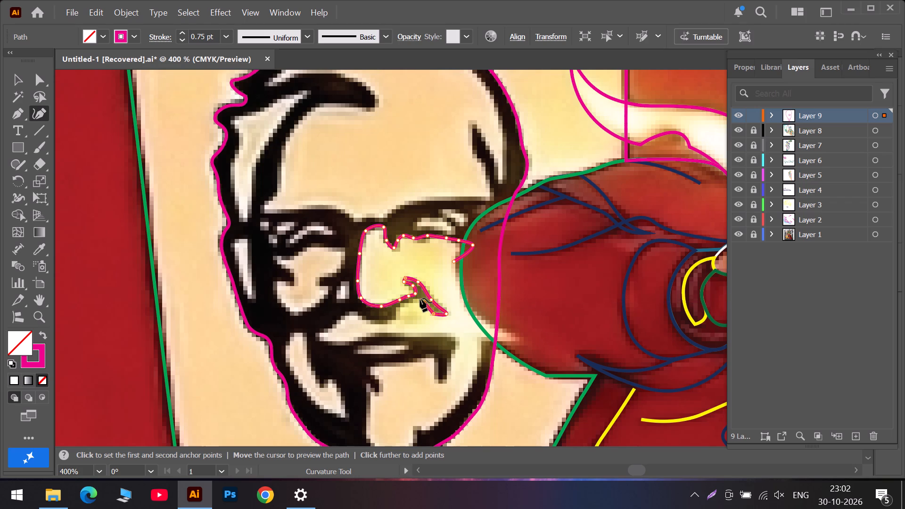
click(419, 298)
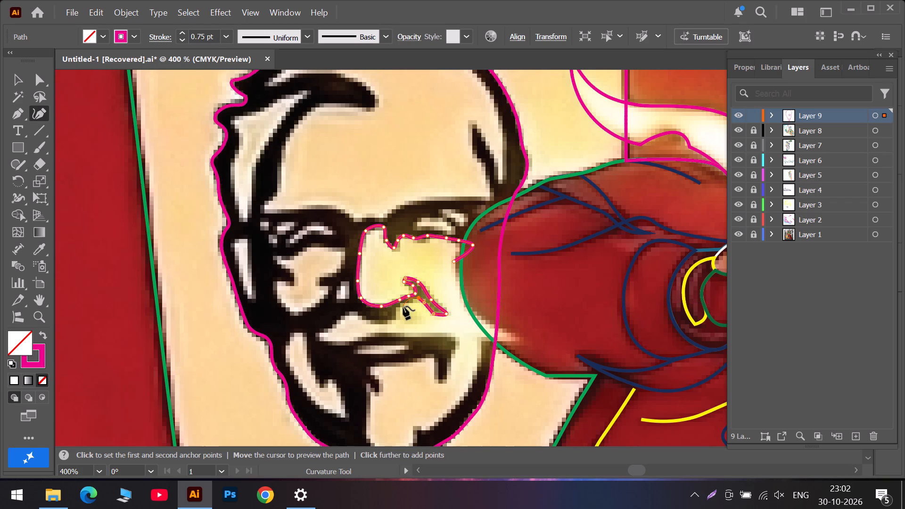
Extend the path along the lower edge of the nose shadow to the crest of the moustache, adjusting the anchors near the nostril.
click(409, 303)
click(397, 309)
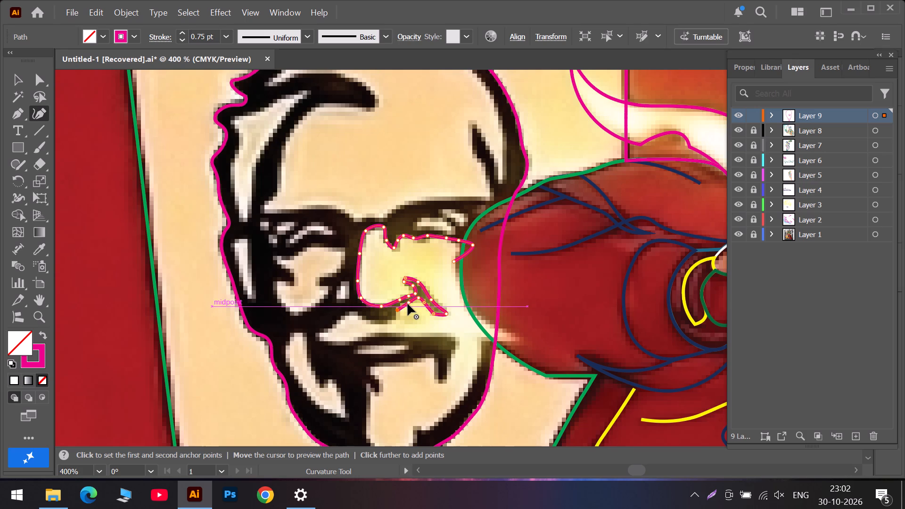
click(408, 303)
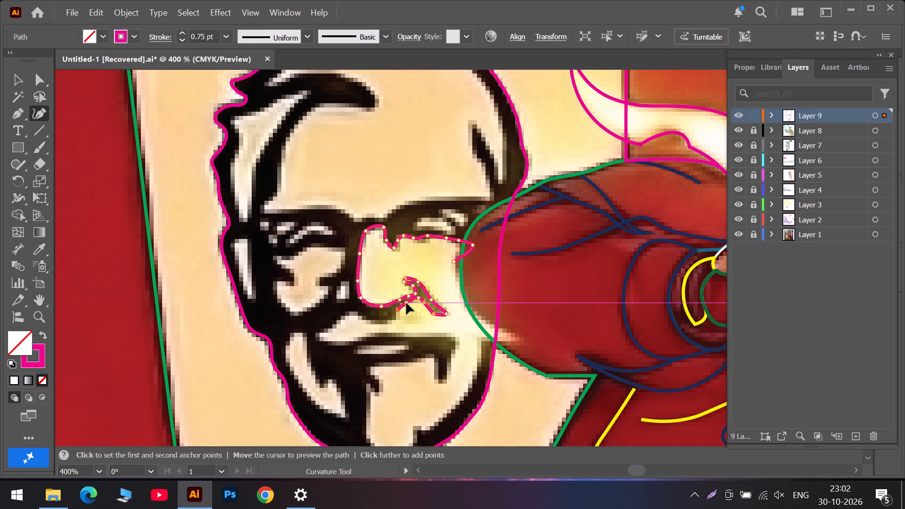
drag(398, 311, 398, 310)
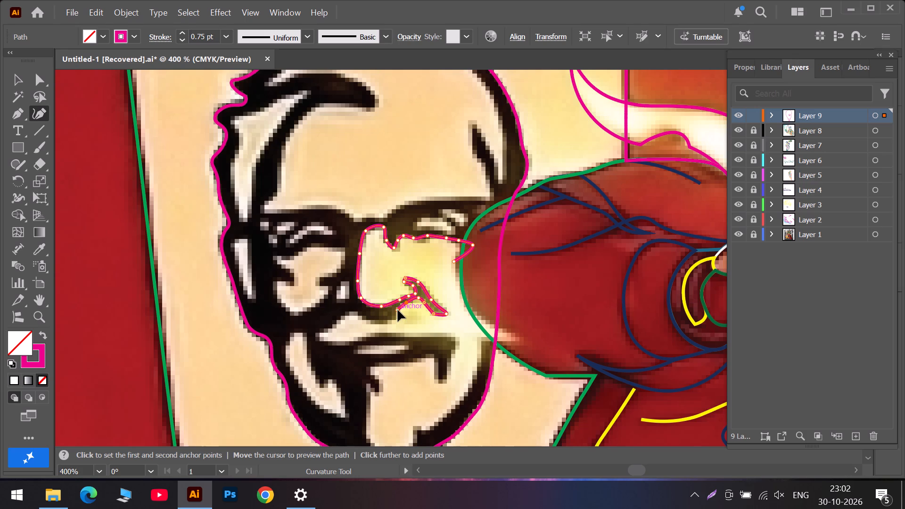
drag(398, 310, 399, 306)
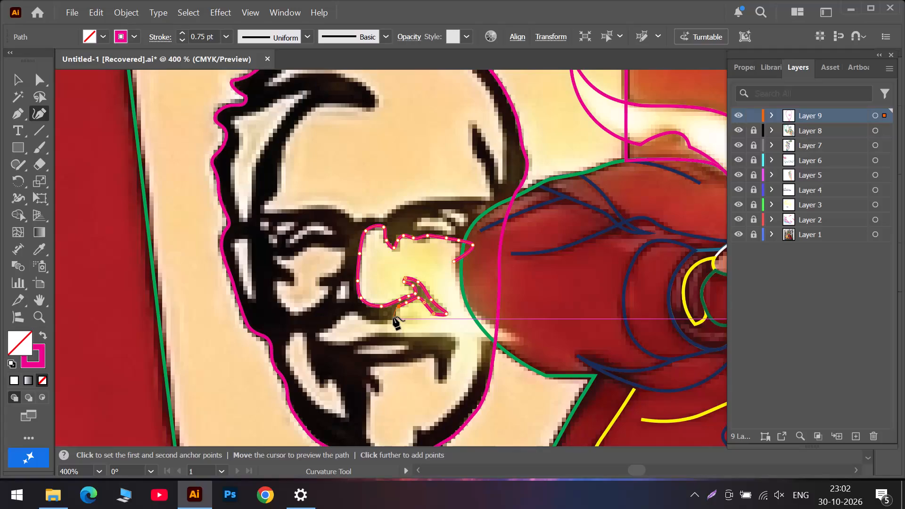
click(395, 316)
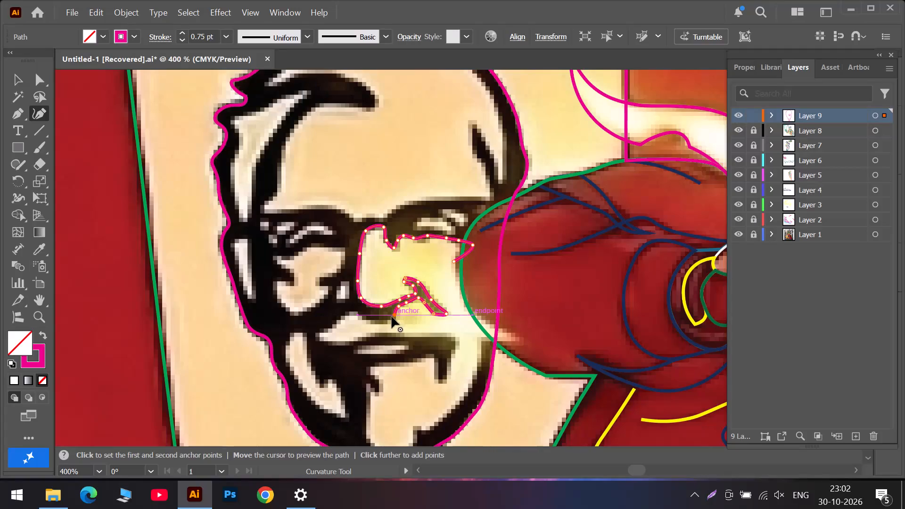
click(383, 321)
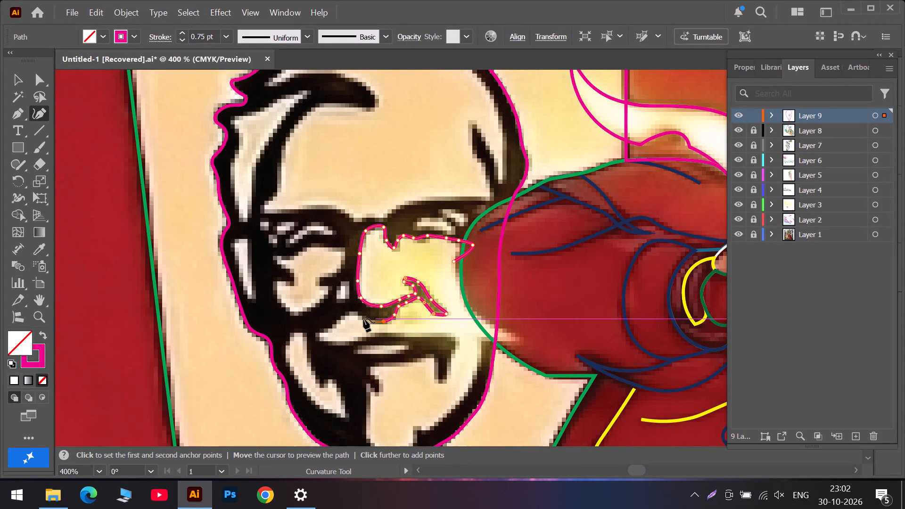
click(363, 319)
click(355, 311)
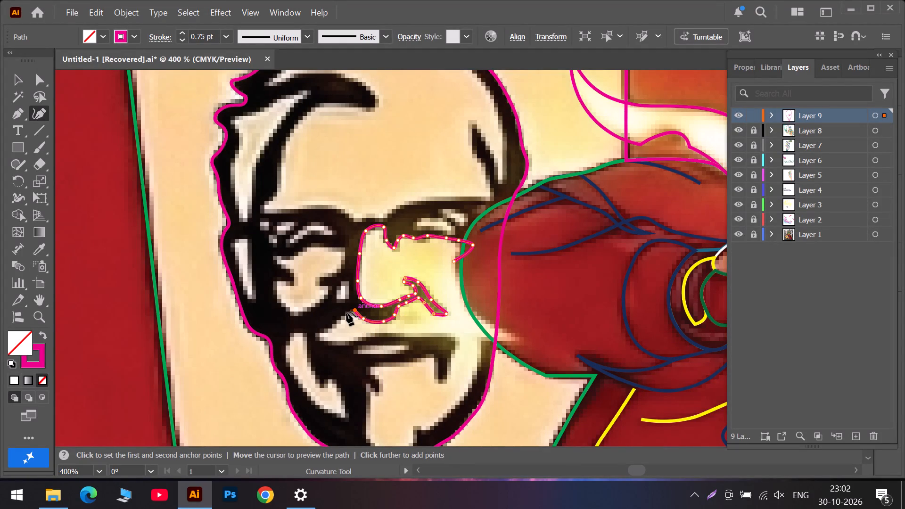
Trace down the moustache's upper edge, around its left tip and back along its underside past the middle of the mouth.
click(340, 319)
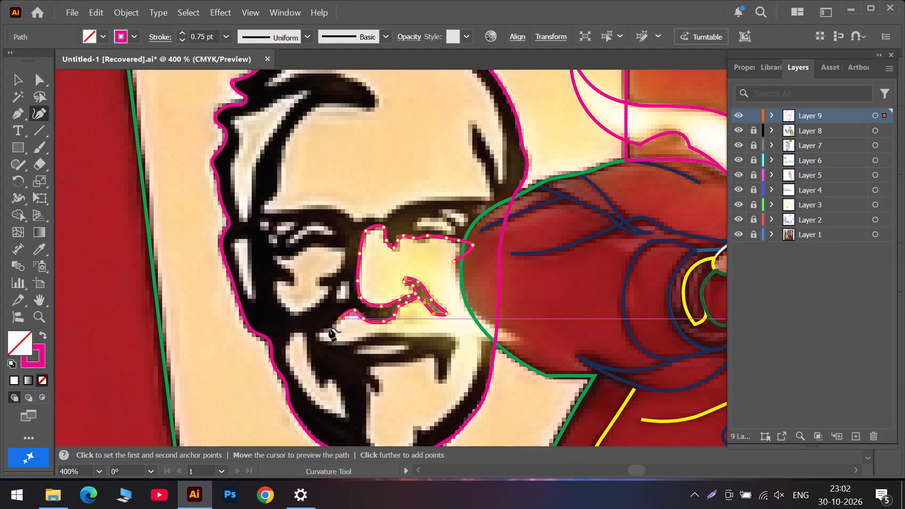
click(333, 328)
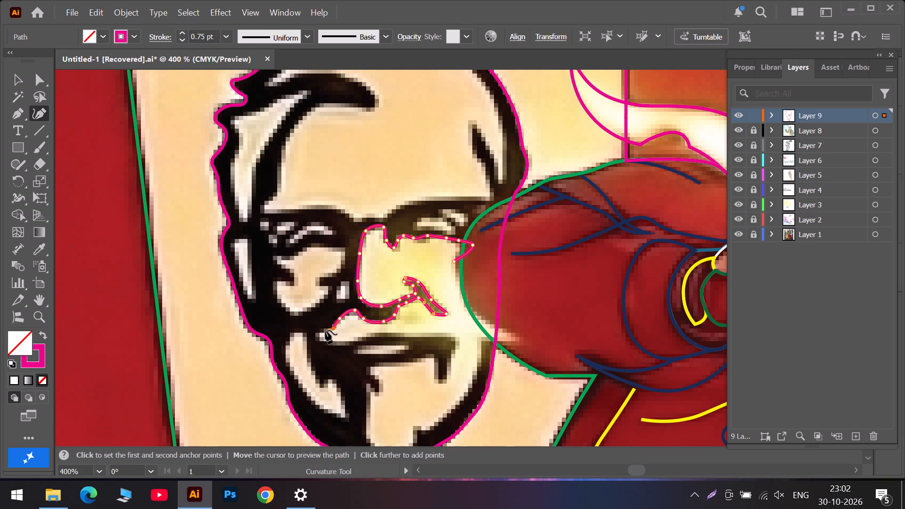
click(315, 334)
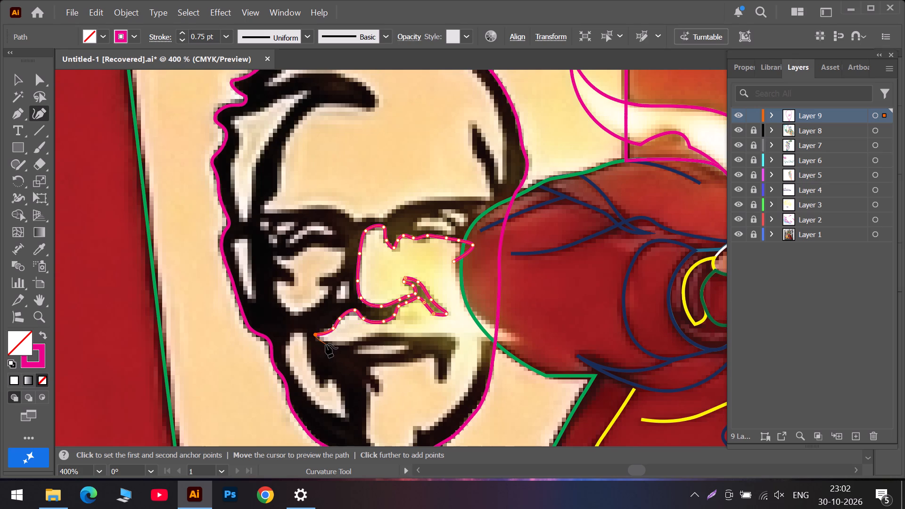
click(326, 344)
click(351, 344)
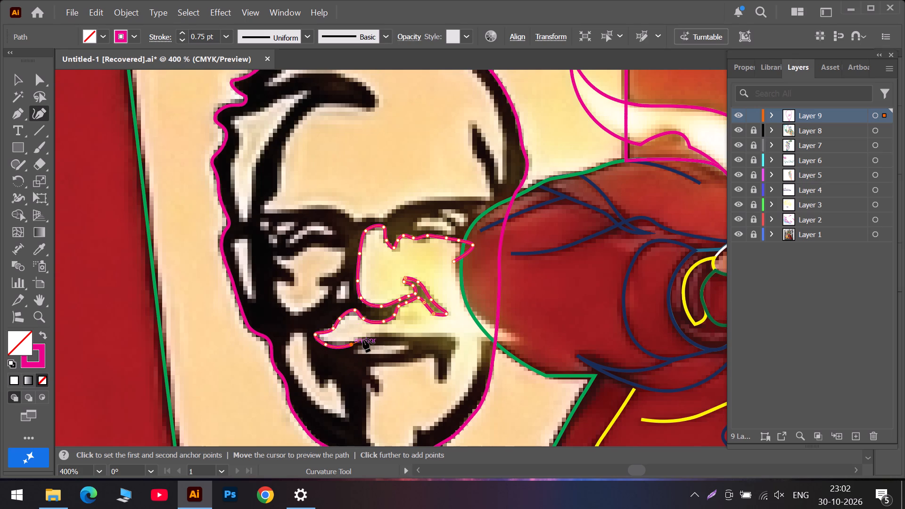
click(371, 336)
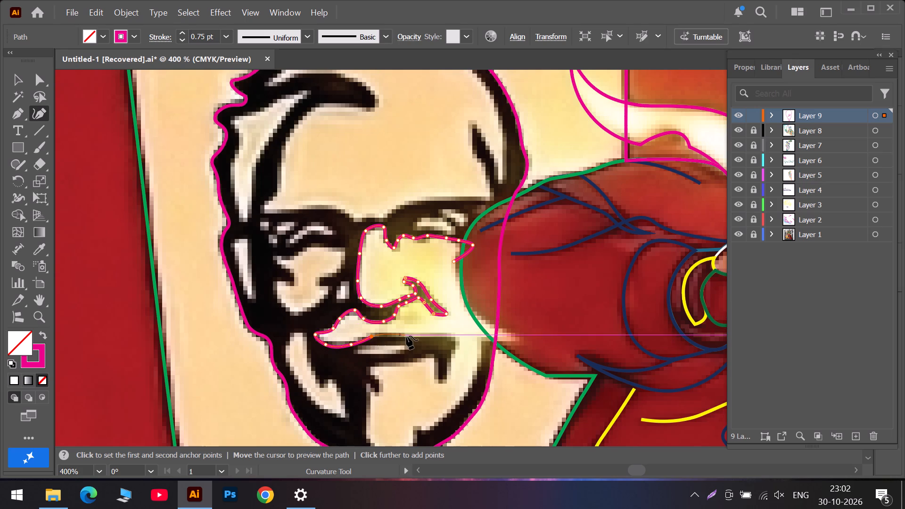
click(408, 336)
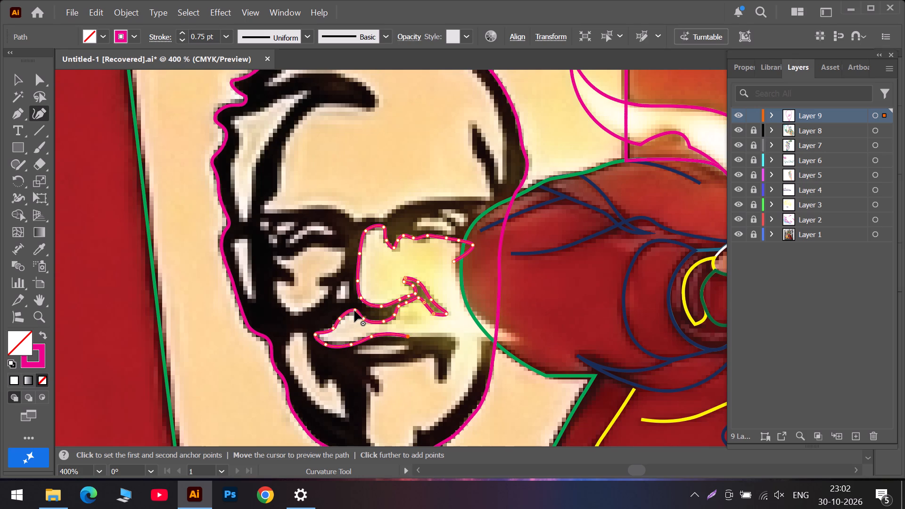
Nudge the anchors at the moustache's crest and on its left slope to fit the light shape's edge.
click(354, 311)
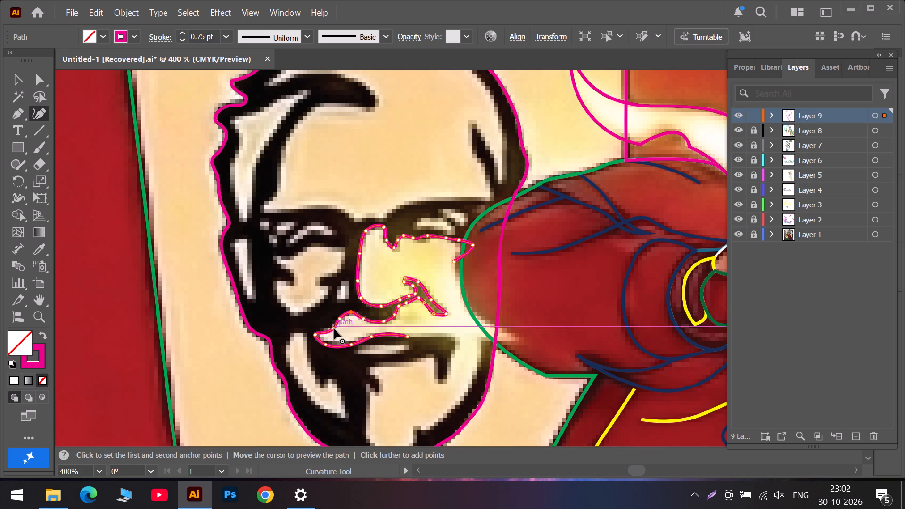
click(334, 328)
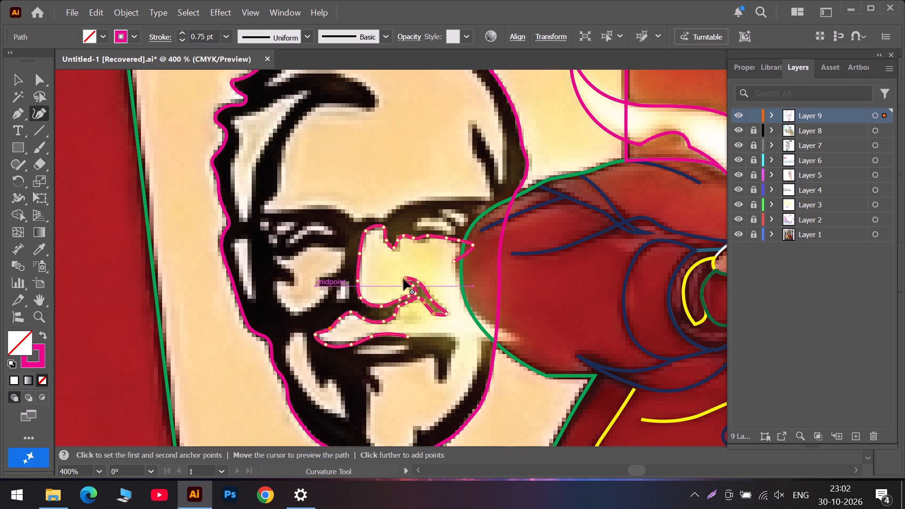
Remove the surplus anchors at the upper tip of the nostril crease.
drag(403, 283, 400, 283)
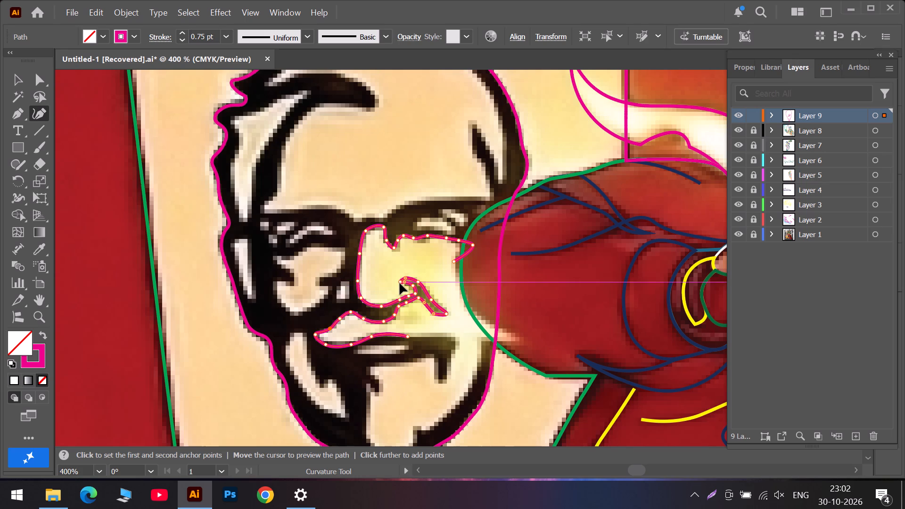
drag(400, 283, 398, 283)
key(Delete)
drag(405, 283, 405, 287)
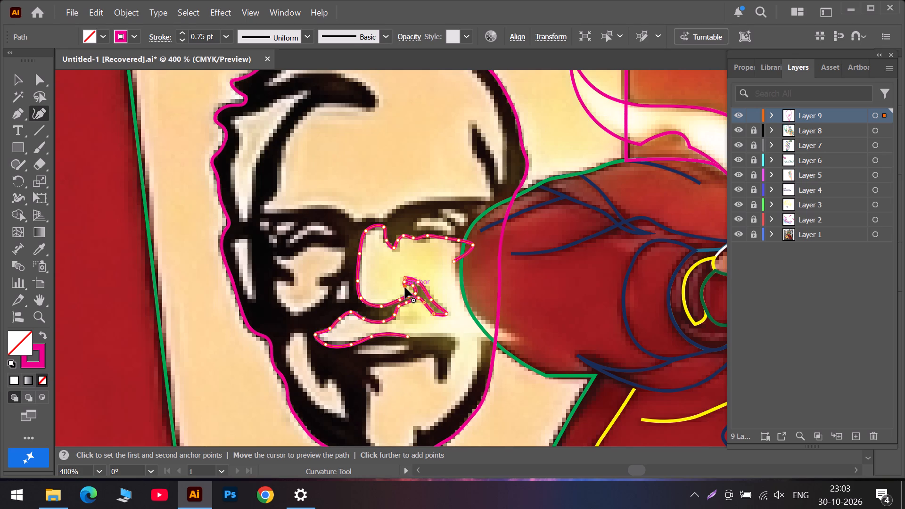
key(Delete)
Make the upper tip of the nostril crease a blunt corner and nudge its two anchors to fit the shadow's edge.
alt+scroll(406, 287, up, 3)
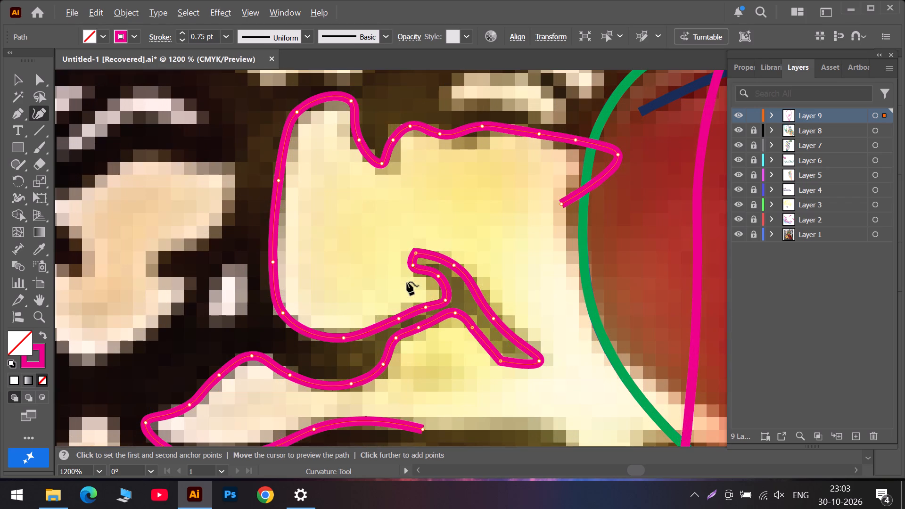
double_click(413, 266)
drag(413, 266, 413, 270)
drag(413, 270, 415, 271)
click(414, 254)
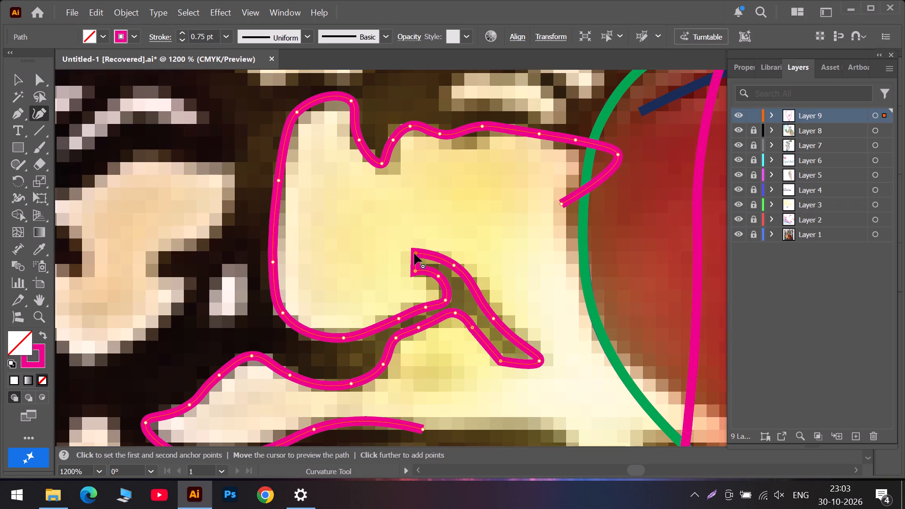
drag(414, 254, 415, 261)
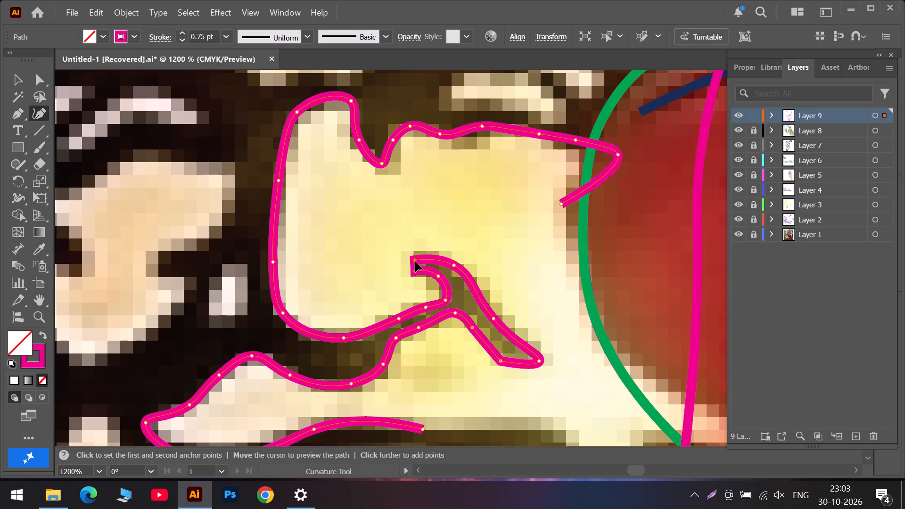
drag(415, 261, 417, 260)
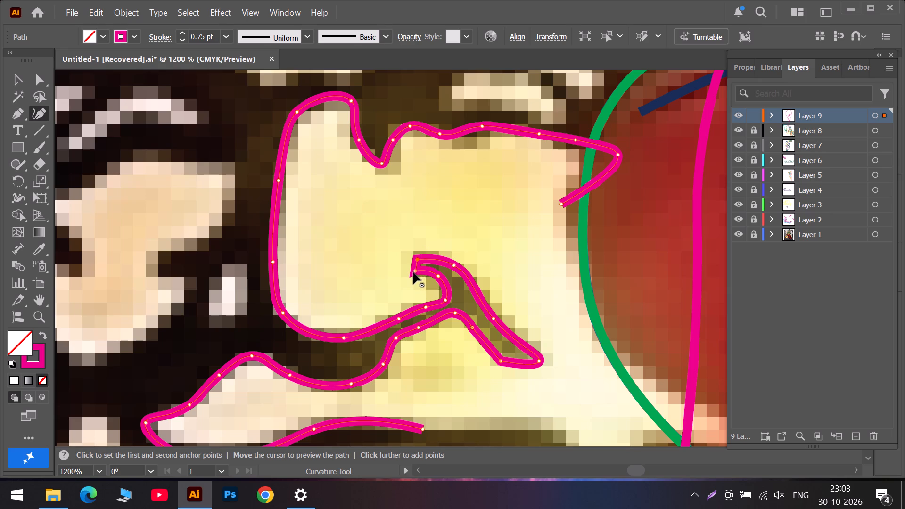
drag(413, 272, 417, 271)
drag(417, 271, 419, 271)
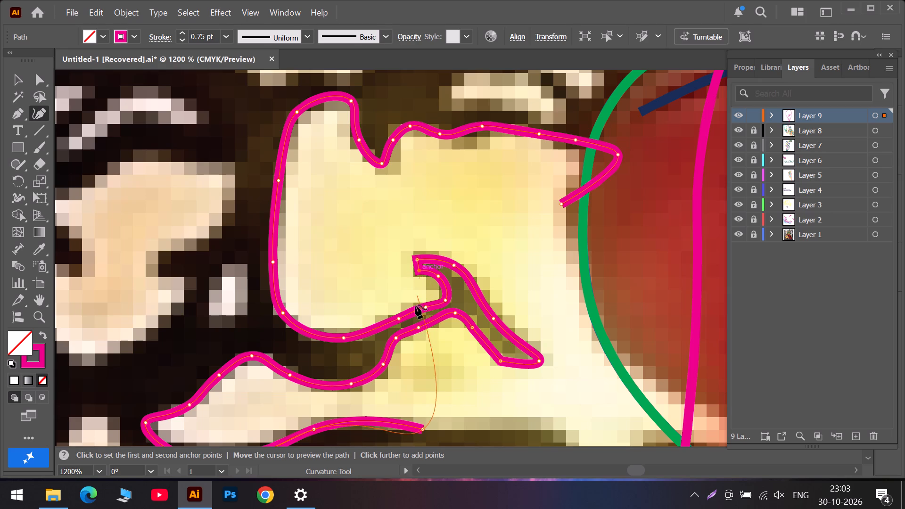
Extend the path along the moustache's underside to the mouth's right corner and down the outer side of the short dark stroke.
scroll(415, 308, down, 12)
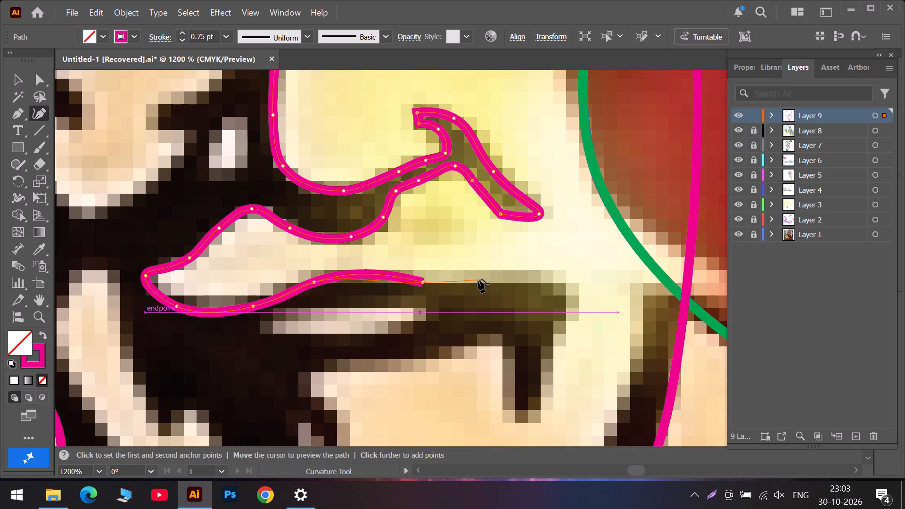
alt+scroll(478, 279, down, 3)
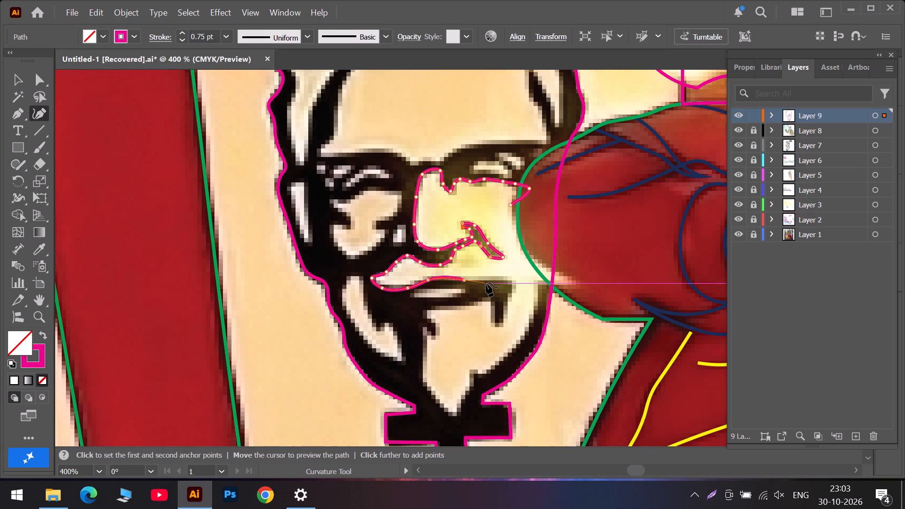
click(489, 281)
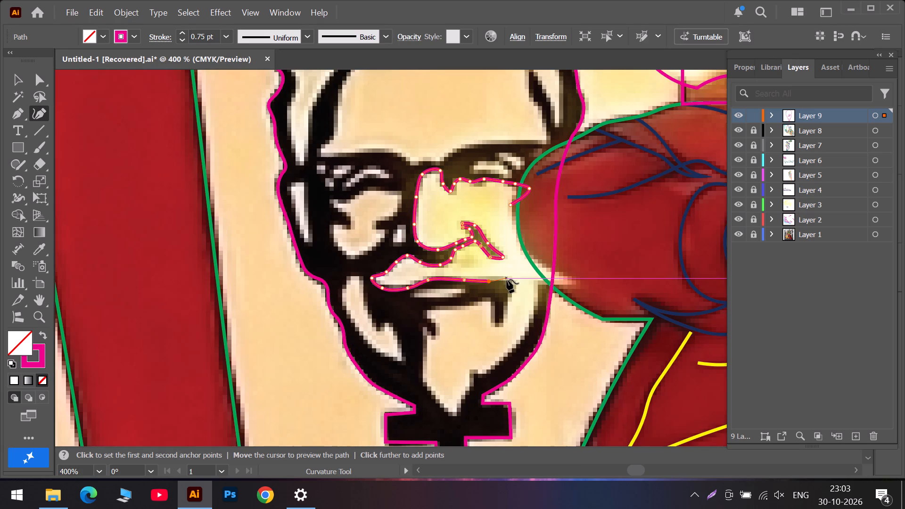
click(509, 283)
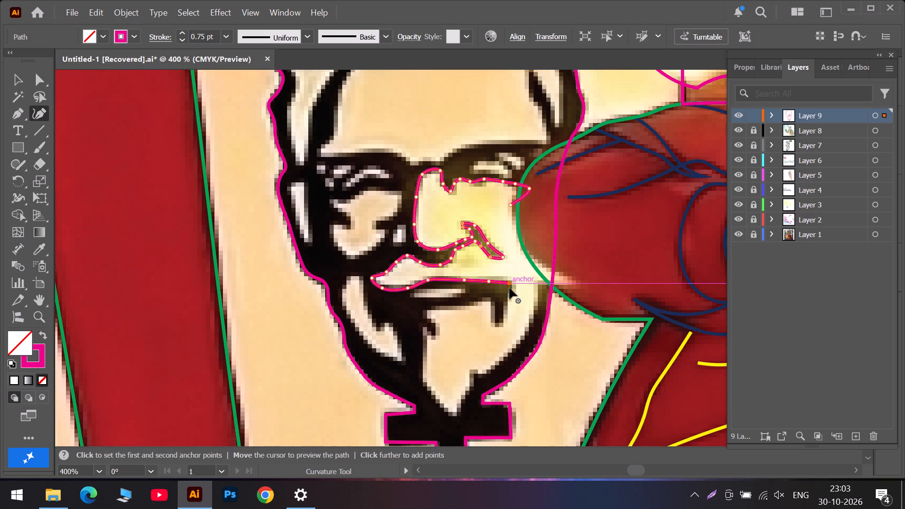
click(508, 296)
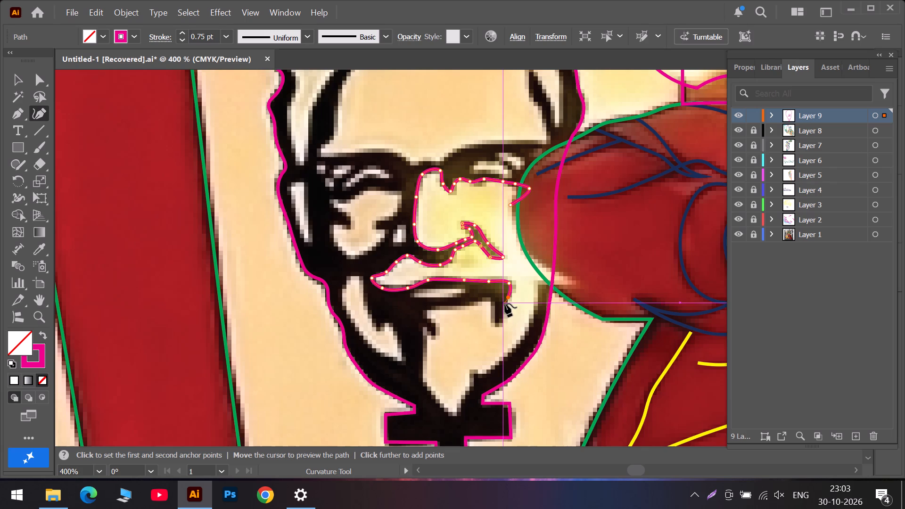
click(505, 304)
triple_click(502, 320)
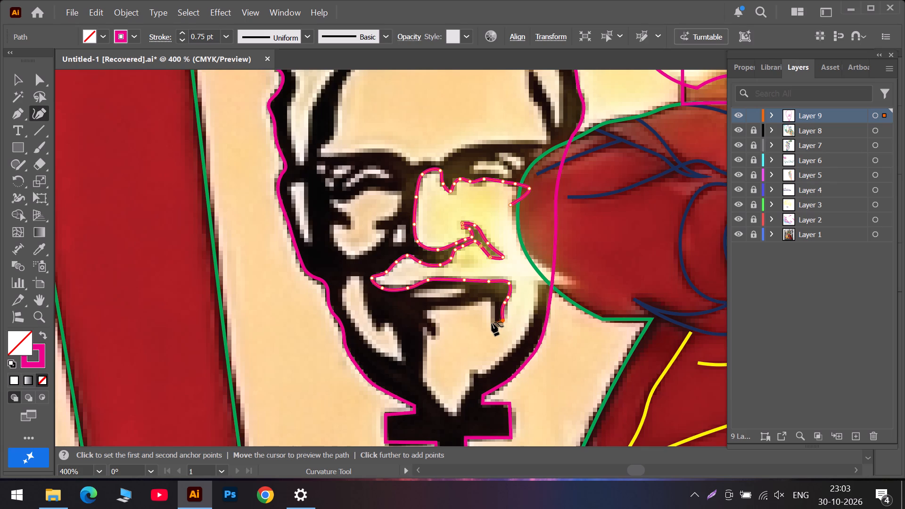
Trace around the dark stroke's squared bottom, up its inner side and onto the mouth shadow's lower edge, making the bottom anchors corners.
click(492, 322)
click(503, 320)
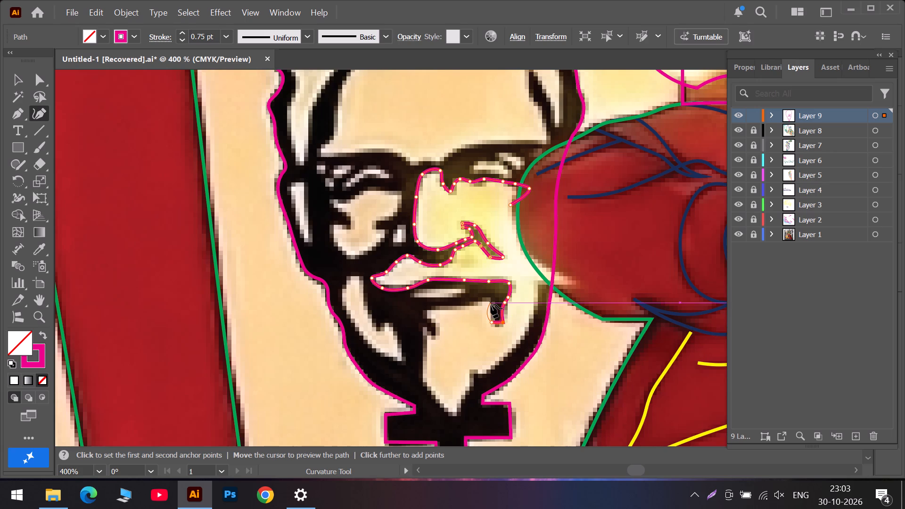
click(491, 304)
click(491, 304)
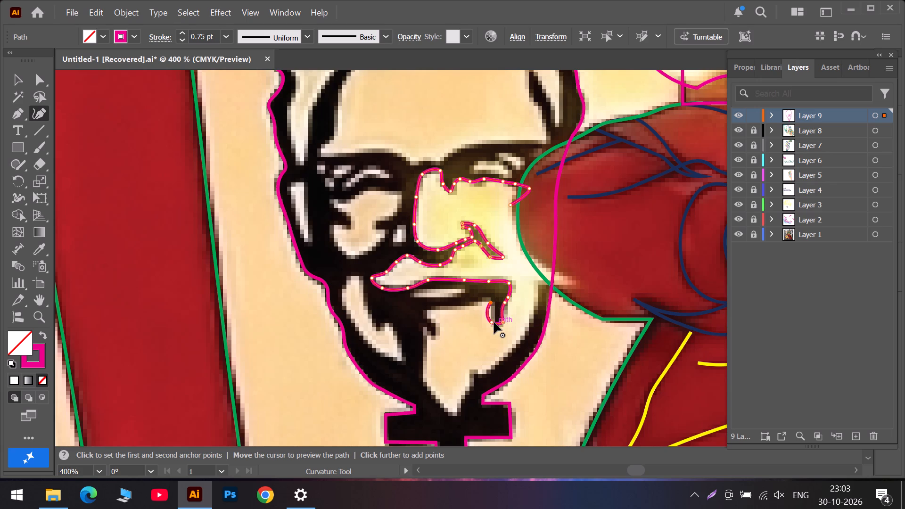
double_click(492, 323)
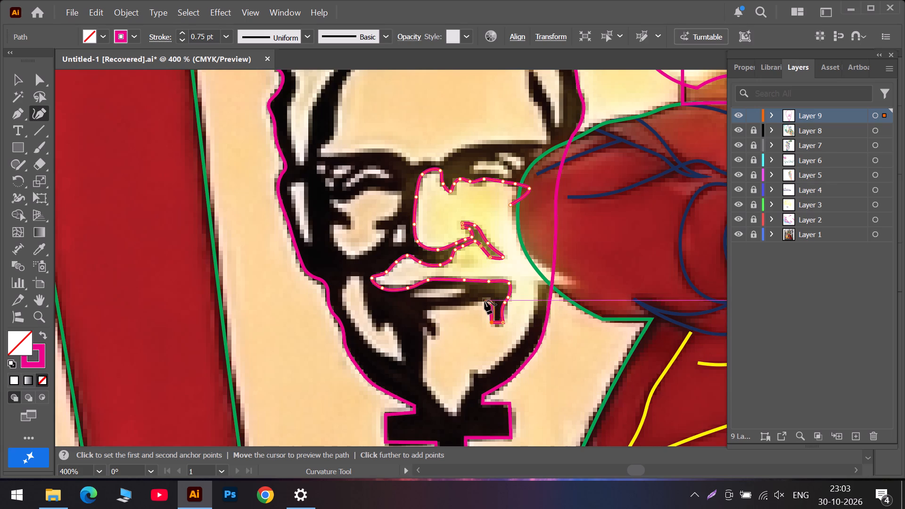
click(485, 299)
click(473, 304)
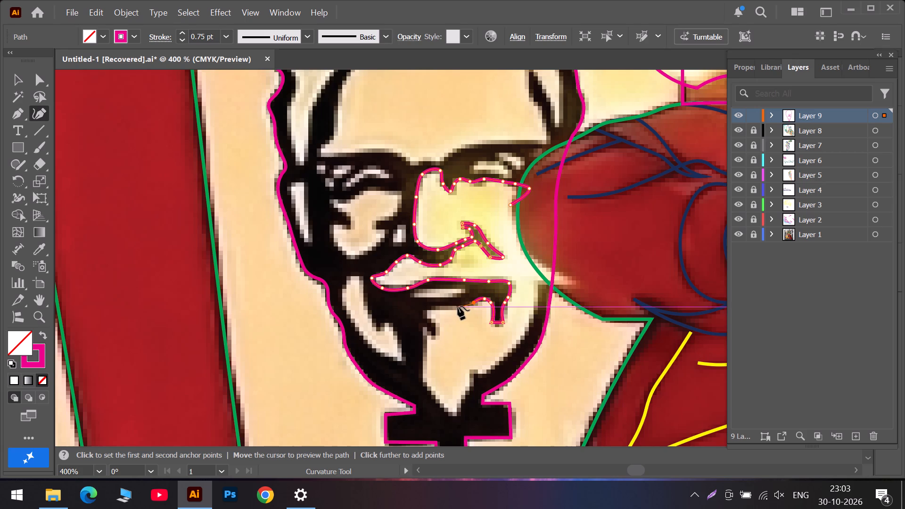
click(458, 306)
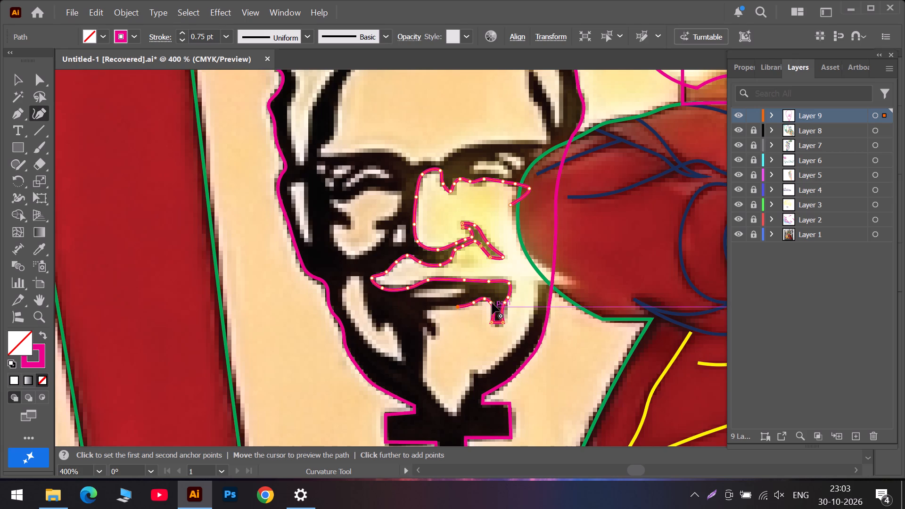
click(493, 313)
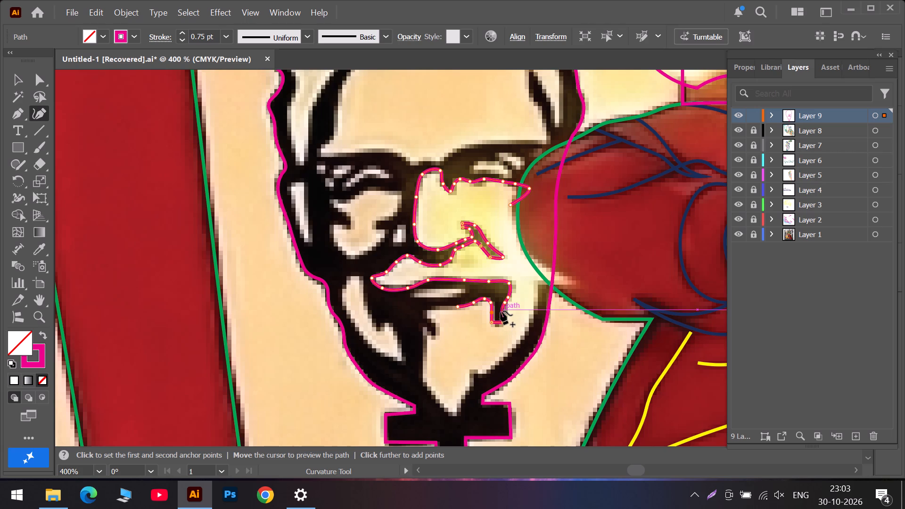
click(501, 311)
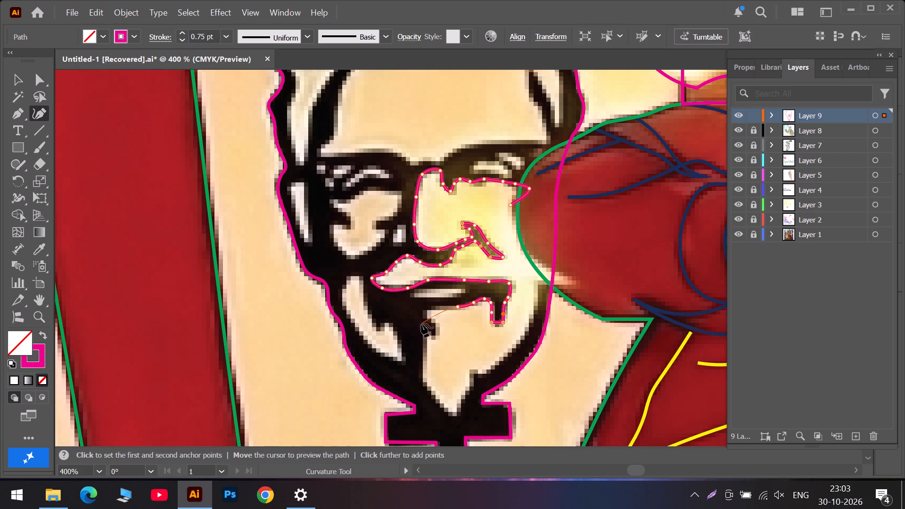
Continue along the mouth shadow's lower edge to the chin shape's upper-left corner and around the small dark hook below it.
click(436, 306)
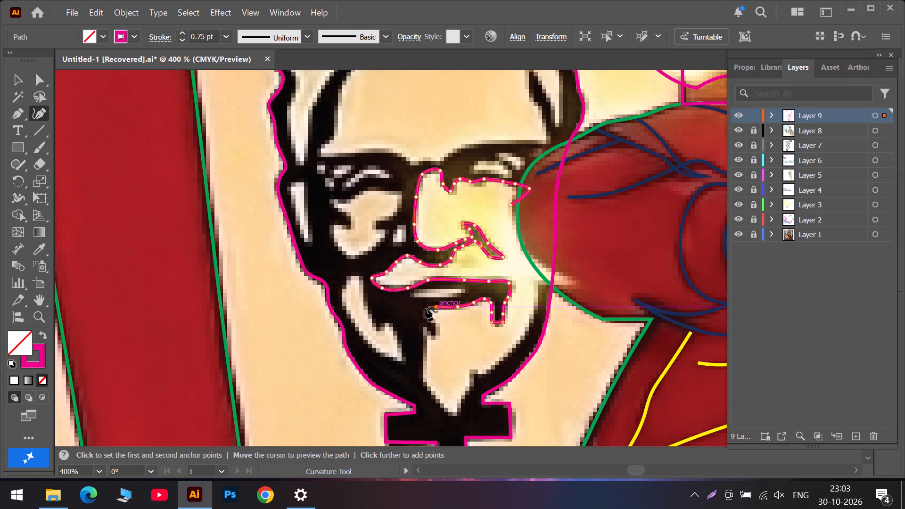
click(424, 310)
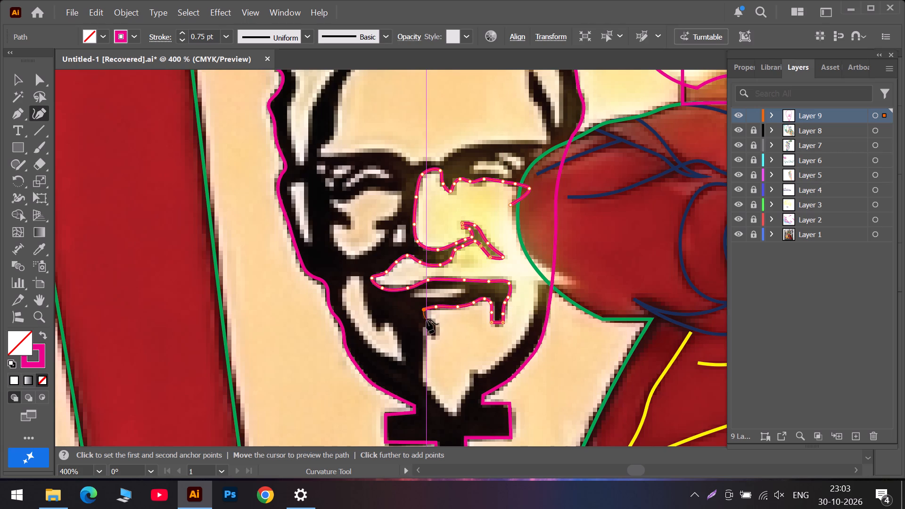
click(427, 320)
click(434, 321)
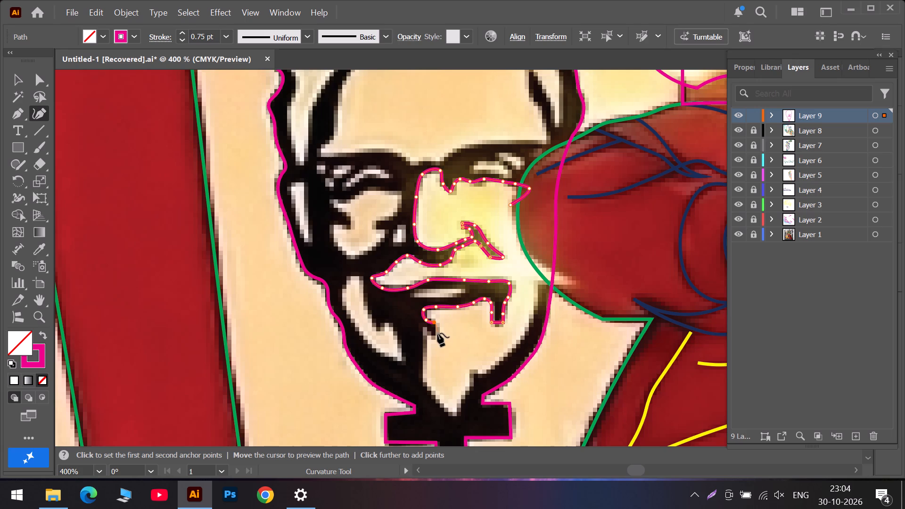
click(436, 337)
double_click(436, 337)
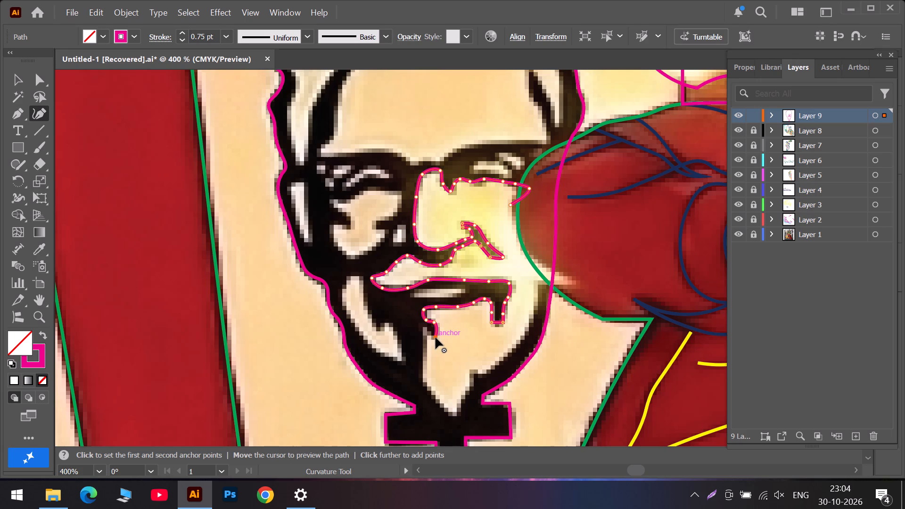
click(428, 330)
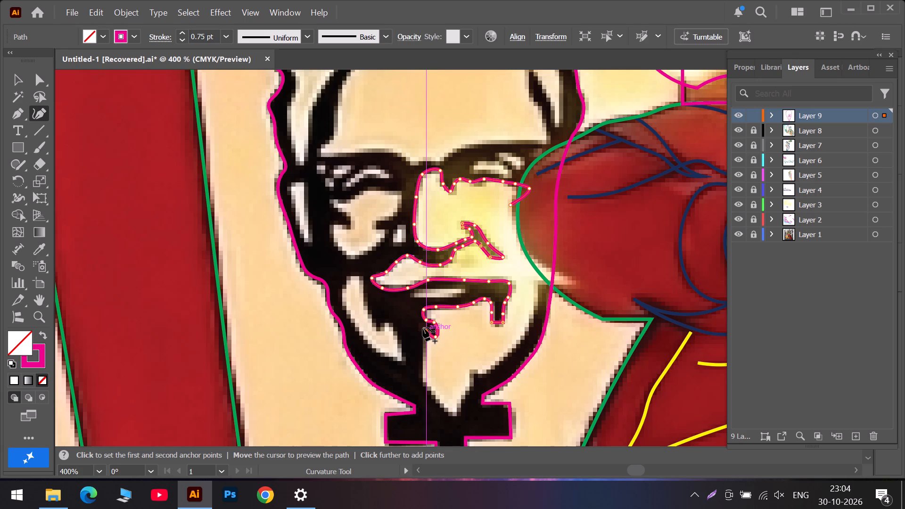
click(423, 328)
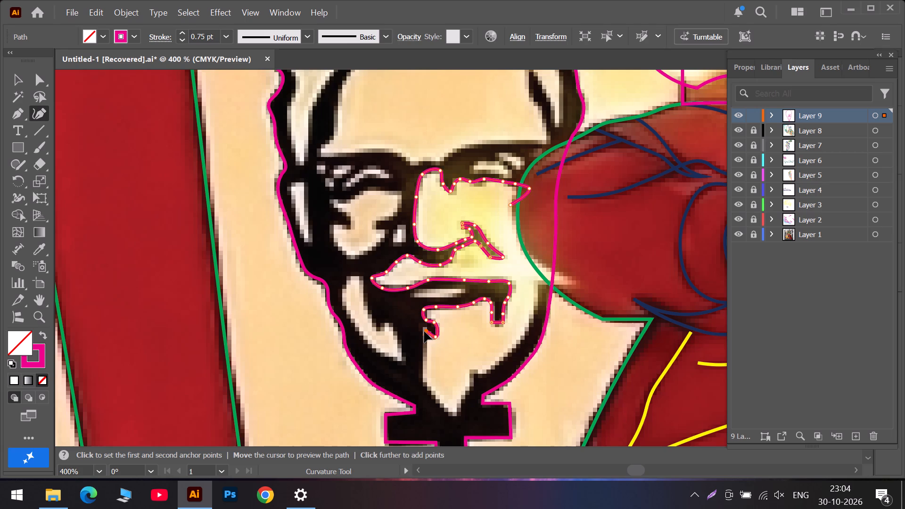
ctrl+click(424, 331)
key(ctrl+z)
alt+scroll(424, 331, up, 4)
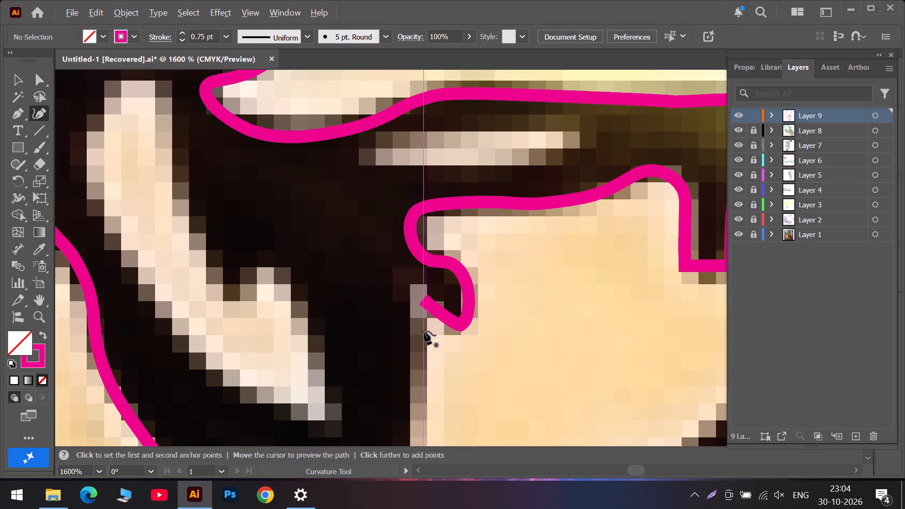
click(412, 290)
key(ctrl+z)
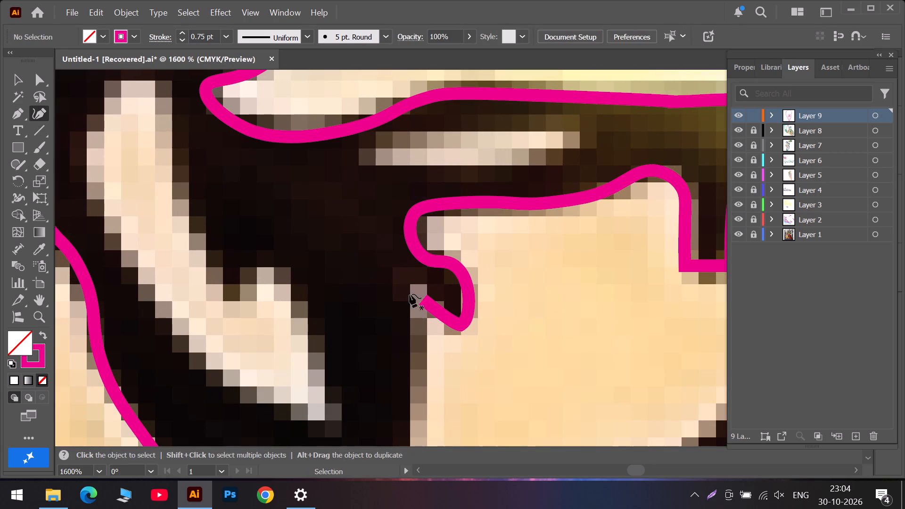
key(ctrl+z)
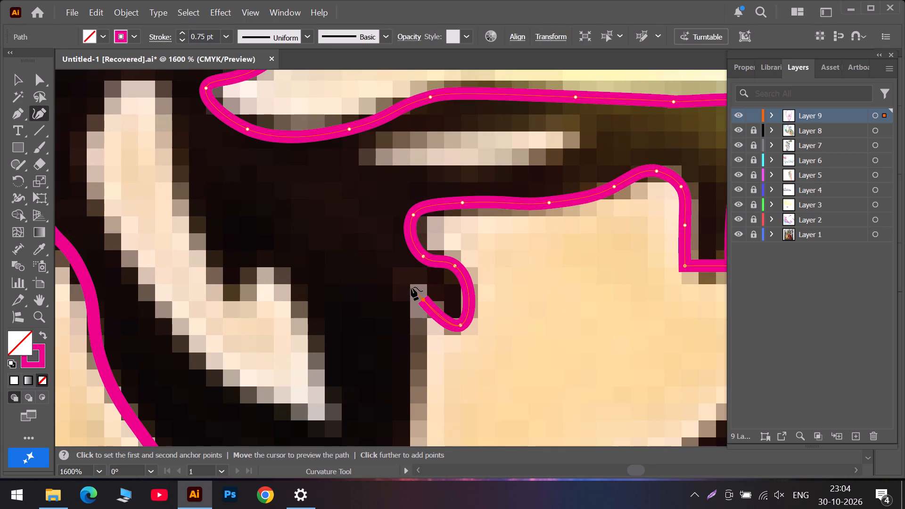
Continue the path from the small dark hook down the chin shape's left edge, and nudge the anchor at the hook's inner tip upward.
click(411, 287)
click(413, 327)
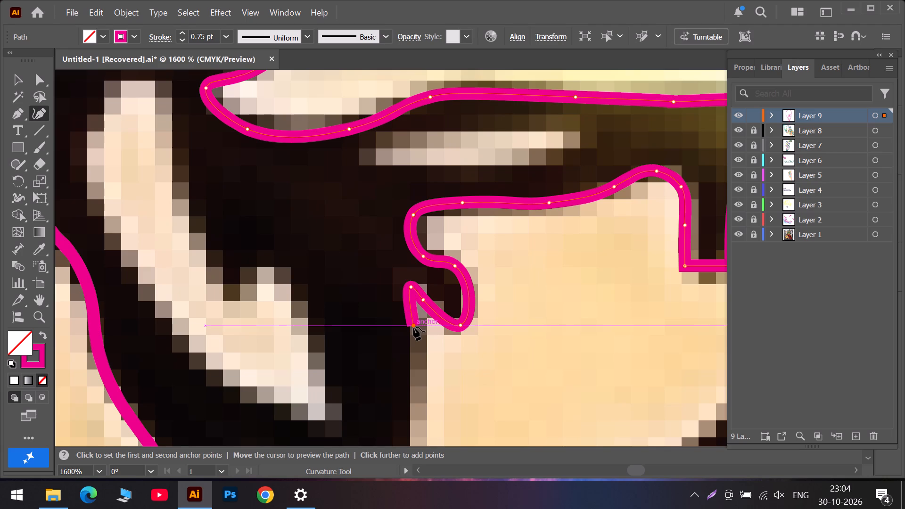
scroll(413, 327, down, 5)
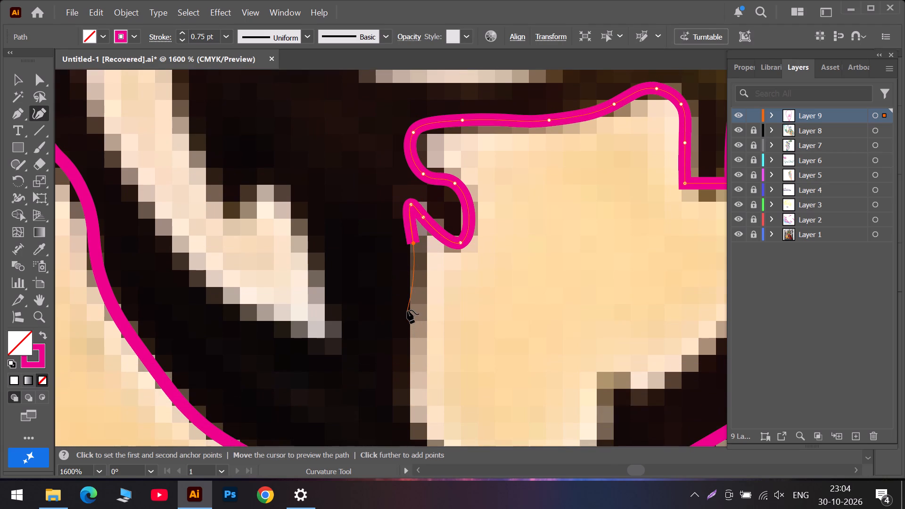
click(407, 310)
alt+scroll(408, 310, down, 3)
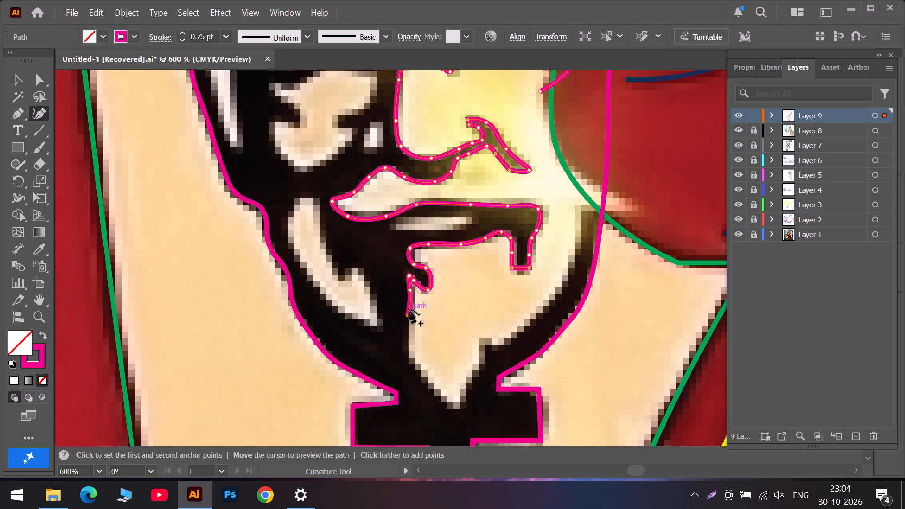
click(410, 359)
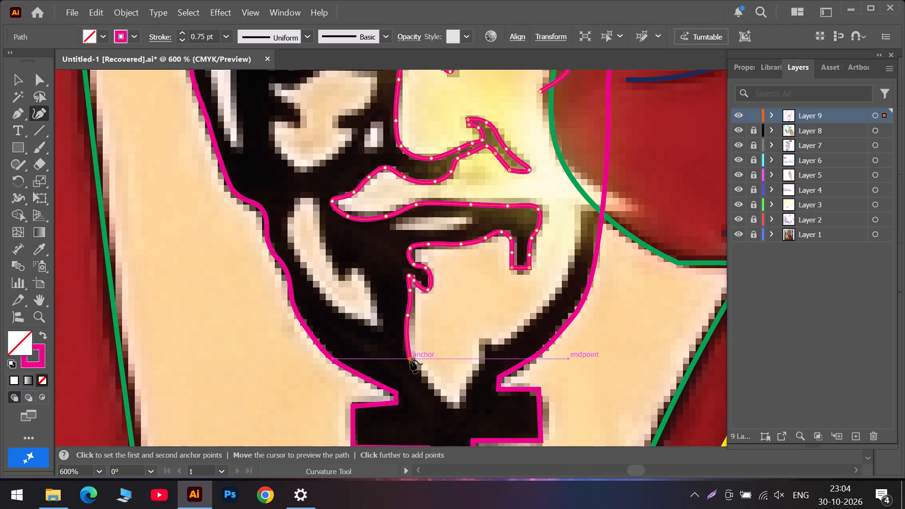
click(430, 386)
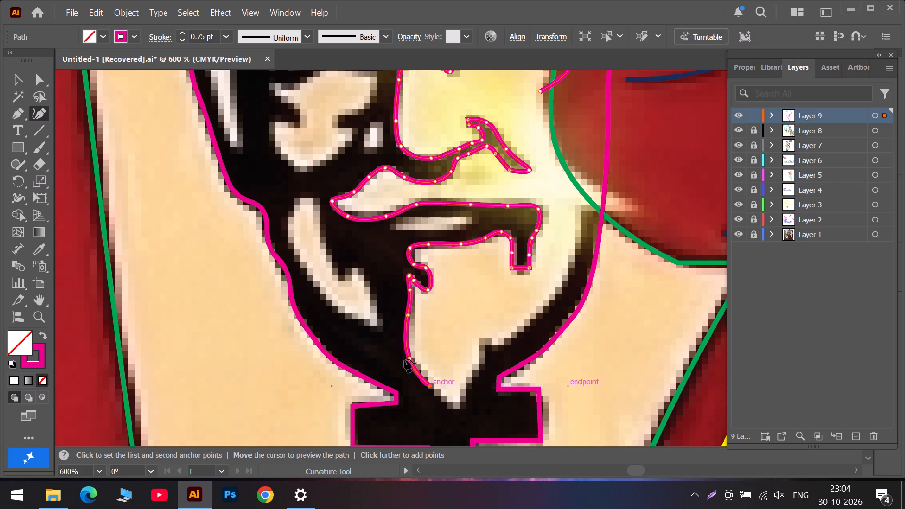
drag(413, 280, 415, 275)
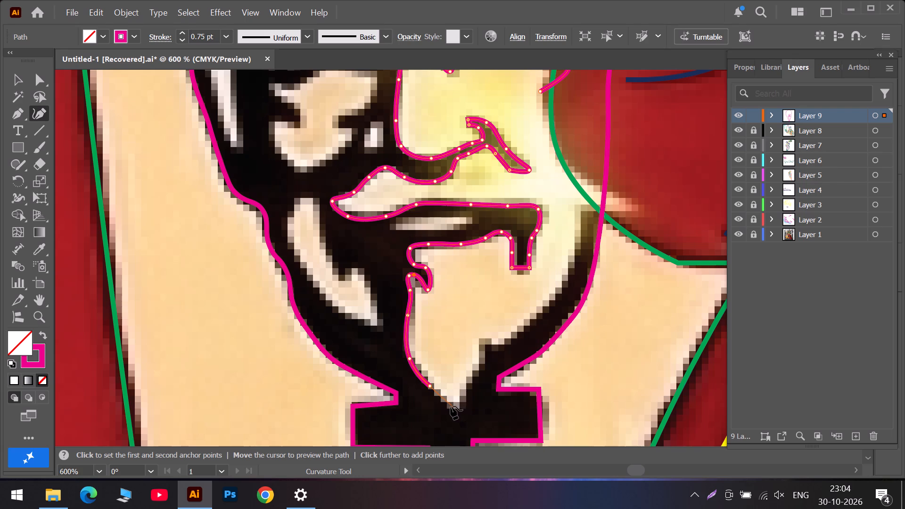
Trace around the chin shape's pointed bottom and up its right side, adjusting the lower anchor to fit the edge.
click(447, 407)
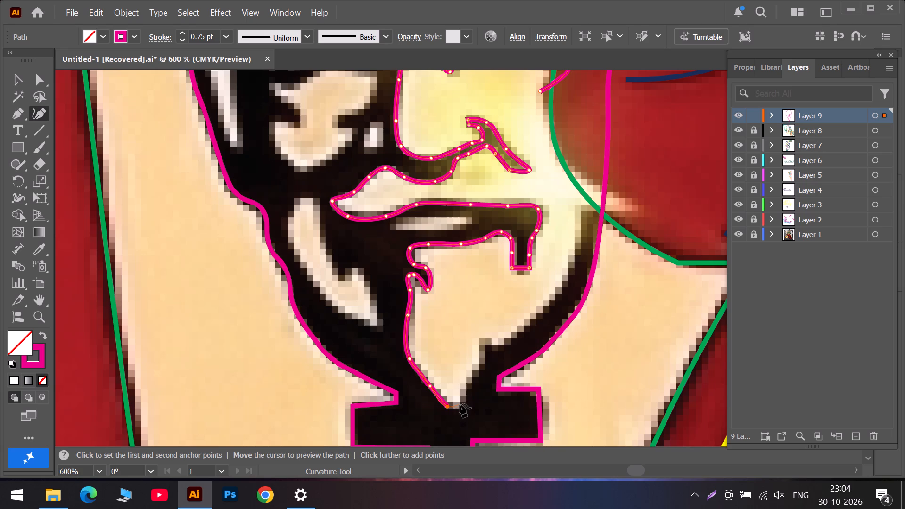
click(459, 405)
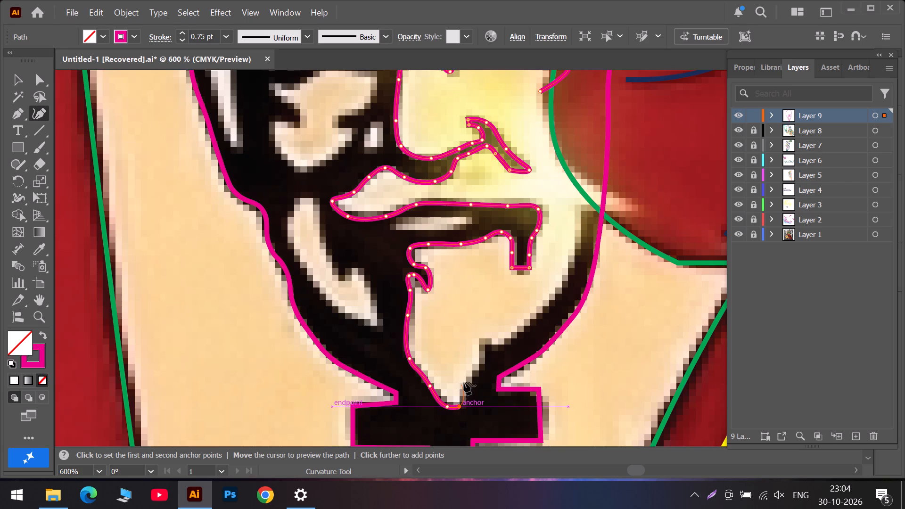
click(464, 382)
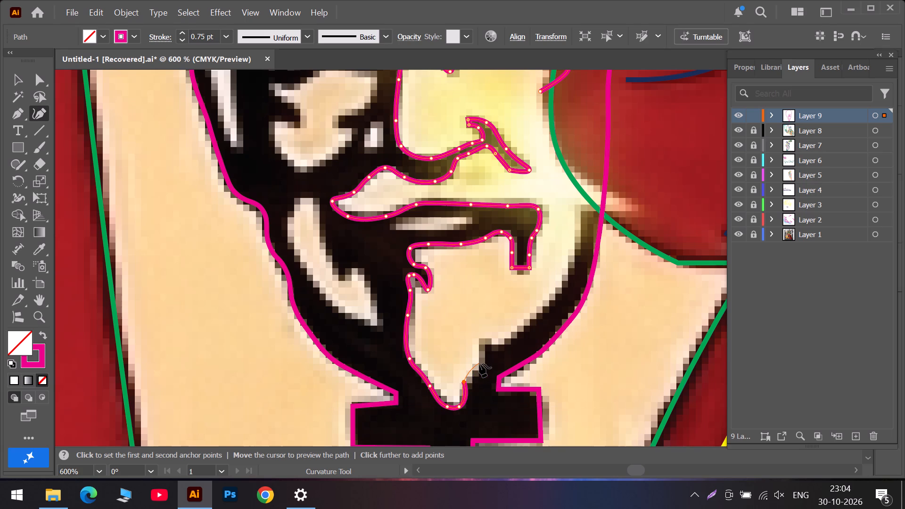
click(479, 370)
drag(464, 383, 464, 384)
drag(464, 384, 467, 388)
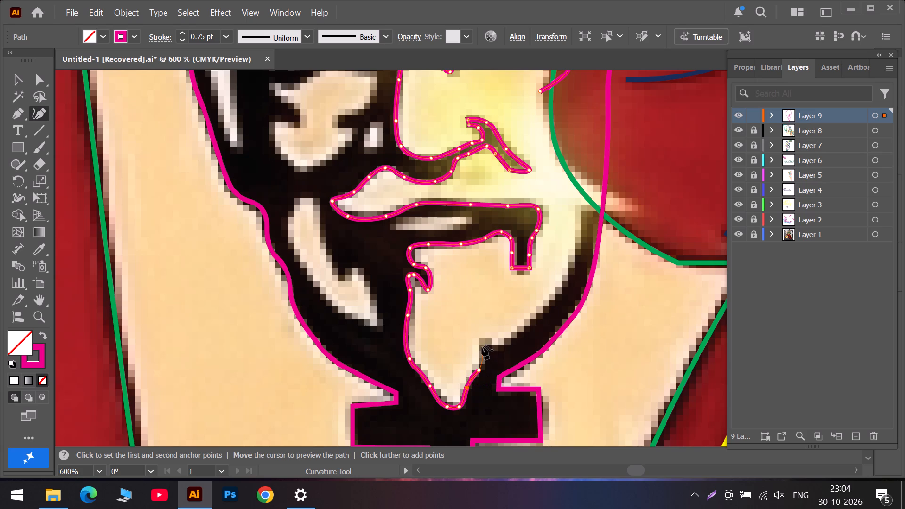
Make a corner anchor at the notch right of the chin tip and trace the jaw shadow's inner curve up to the cheek.
click(482, 346)
double_click(482, 346)
click(494, 345)
click(526, 321)
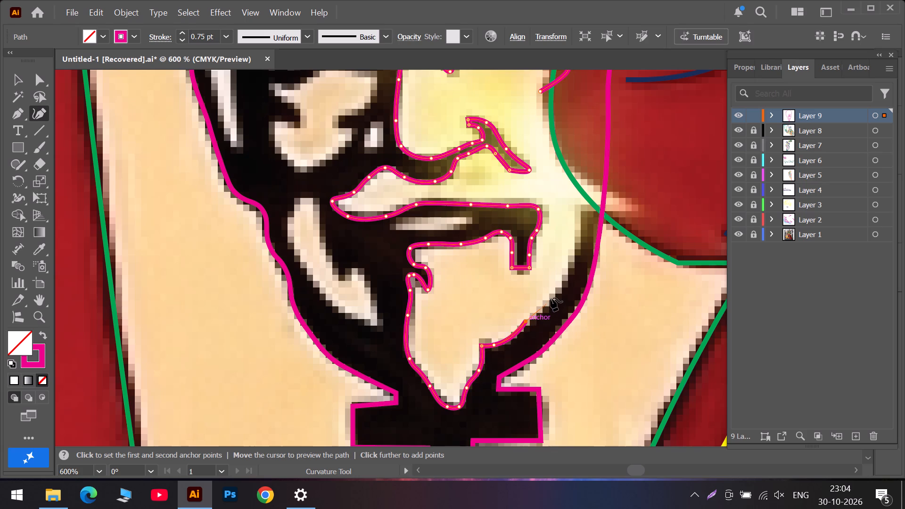
click(559, 289)
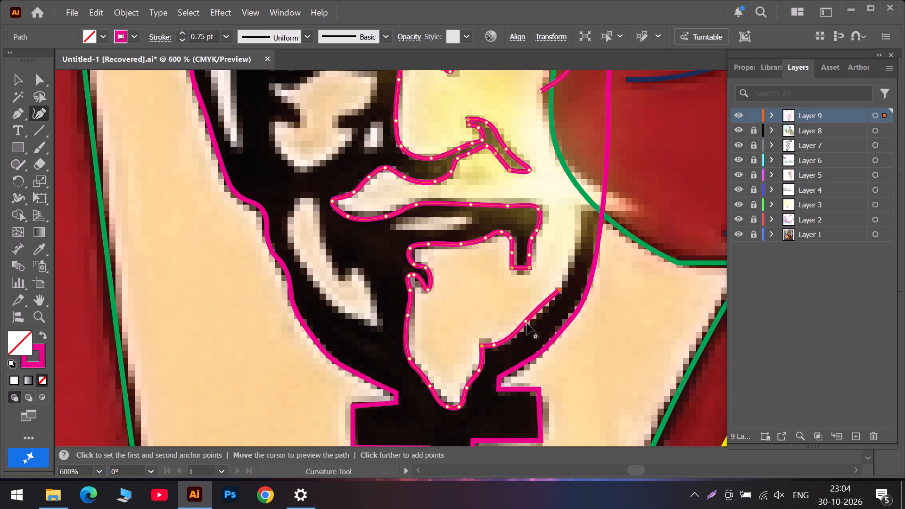
click(527, 322)
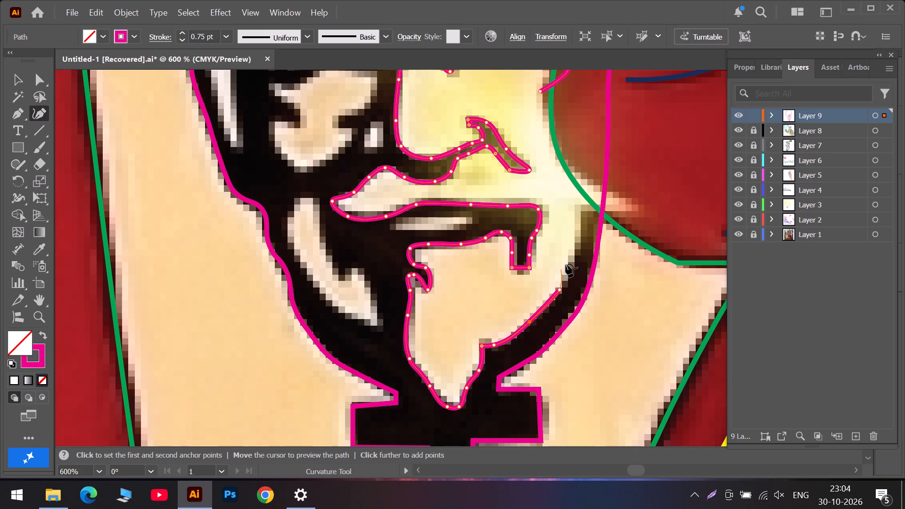
click(576, 254)
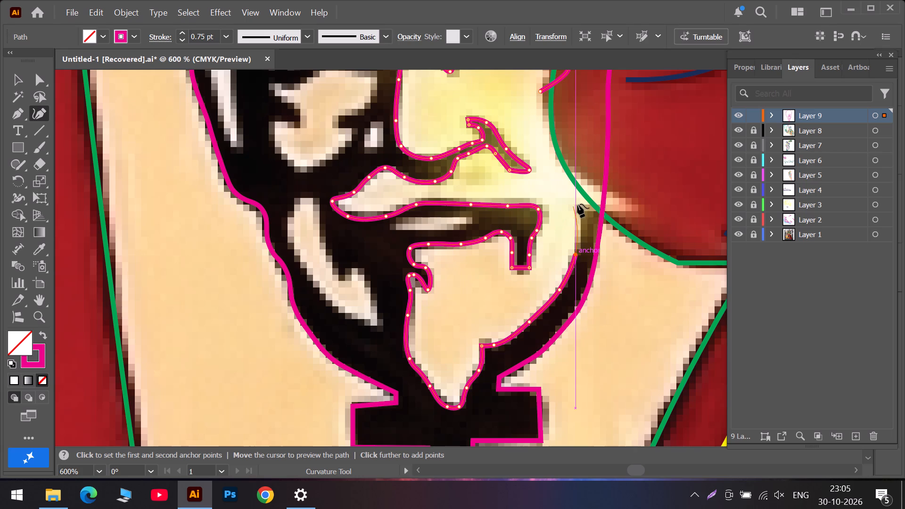
click(582, 199)
Close the face path at its starting anchor below the eye's outer corner and shift that anchor slightly outward.
scroll(575, 168, up, 4)
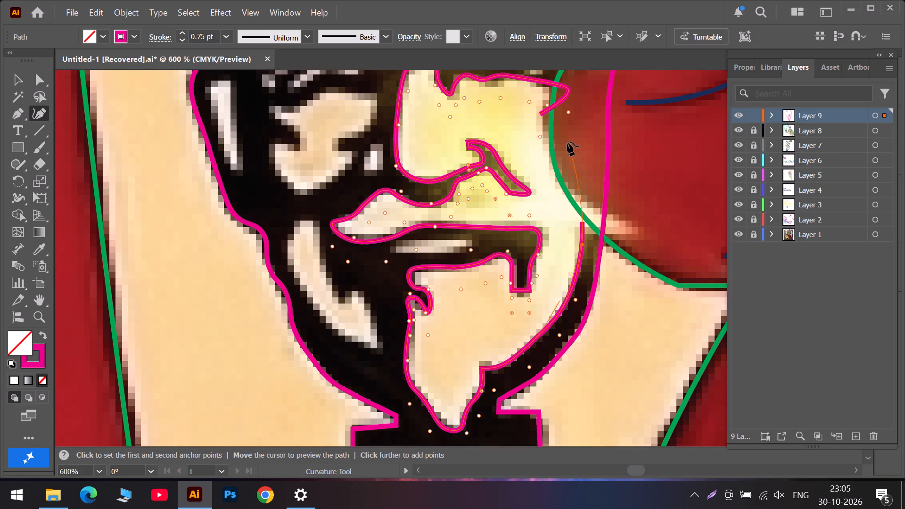
scroll(567, 142, up, 6)
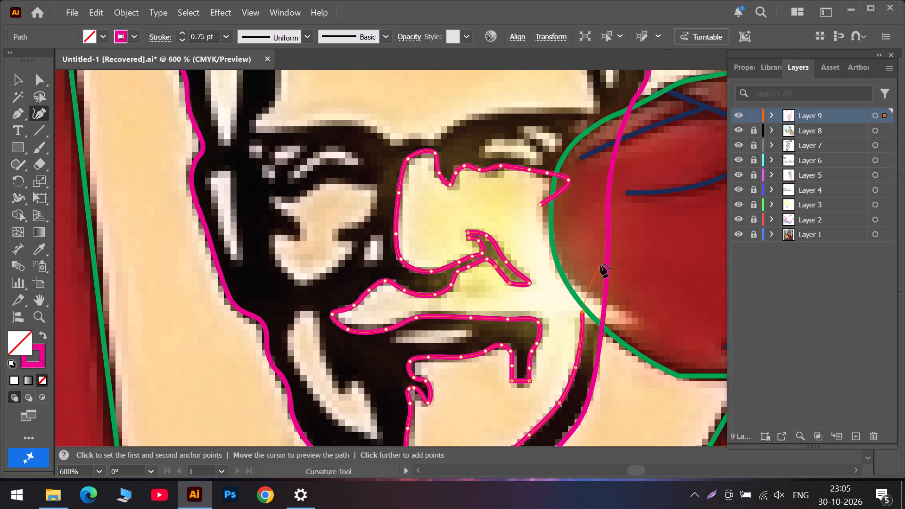
click(539, 201)
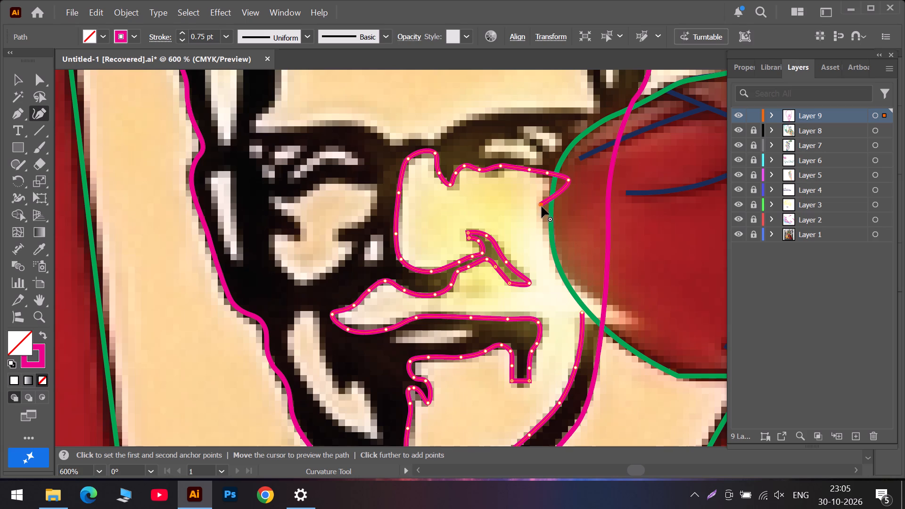
key(ctrl+z)
click(542, 206)
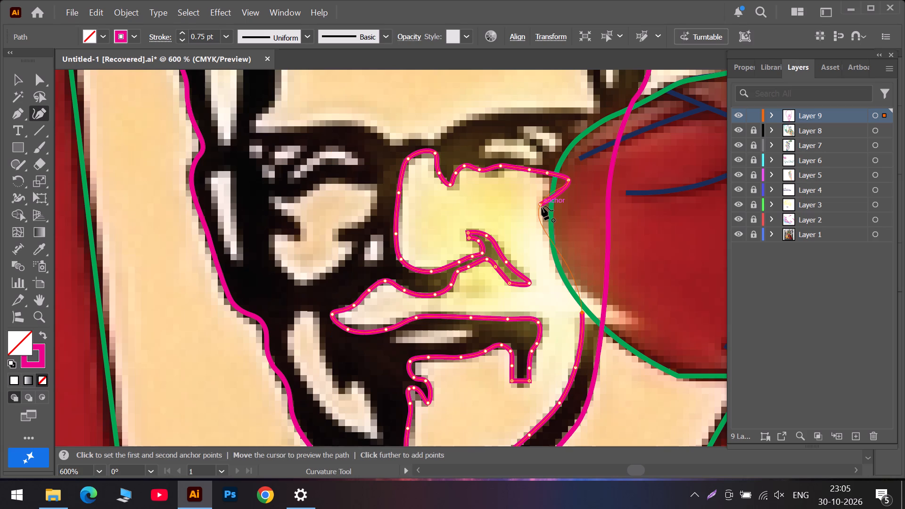
double_click(542, 206)
click(542, 206)
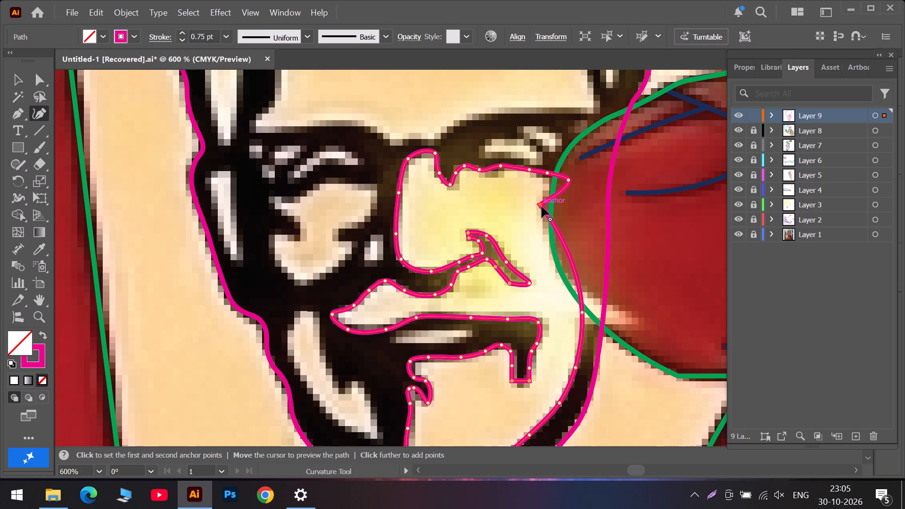
double_click(542, 206)
drag(542, 206, 544, 208)
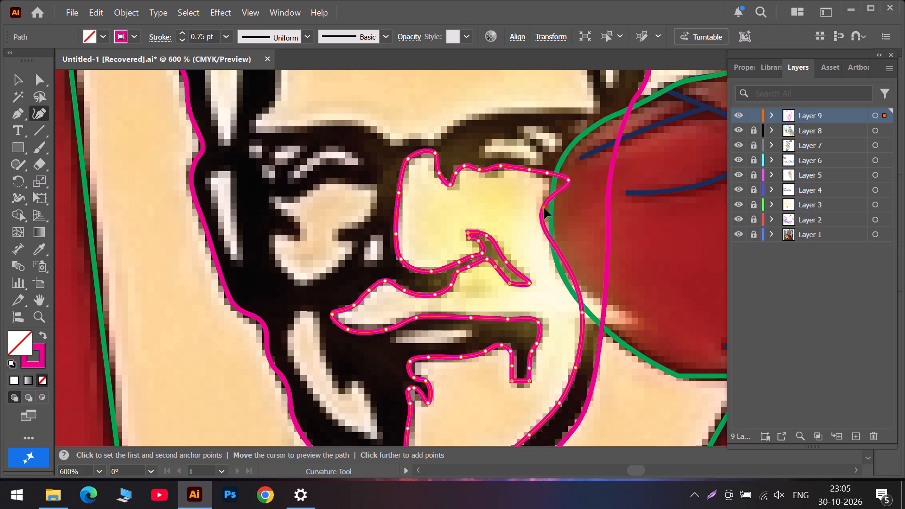
drag(544, 208, 548, 207)
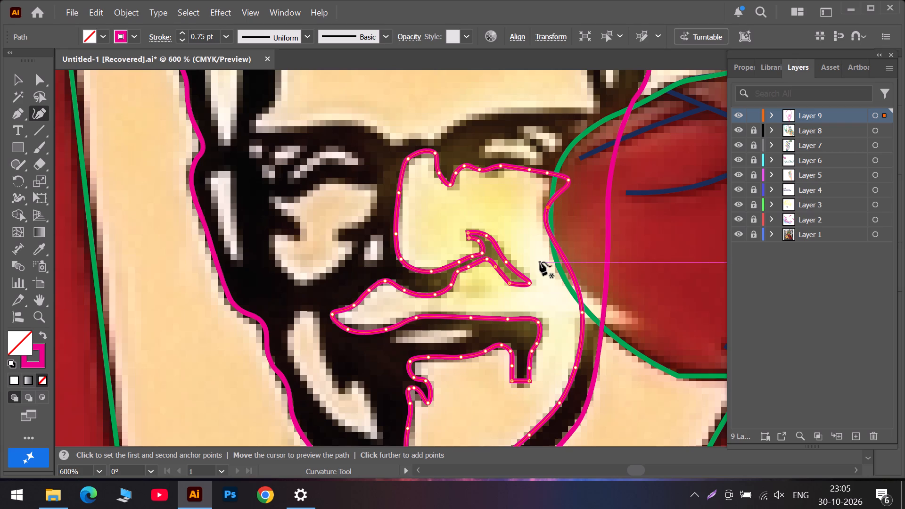
Start a new path around the pale cheek highlight left of the mouth, tracing its rounded top and outer edge to the lower tip.
scroll(540, 262, down, 5)
scroll(488, 268, down, 6)
scroll(436, 281, down, 4)
scroll(317, 250, up, 3)
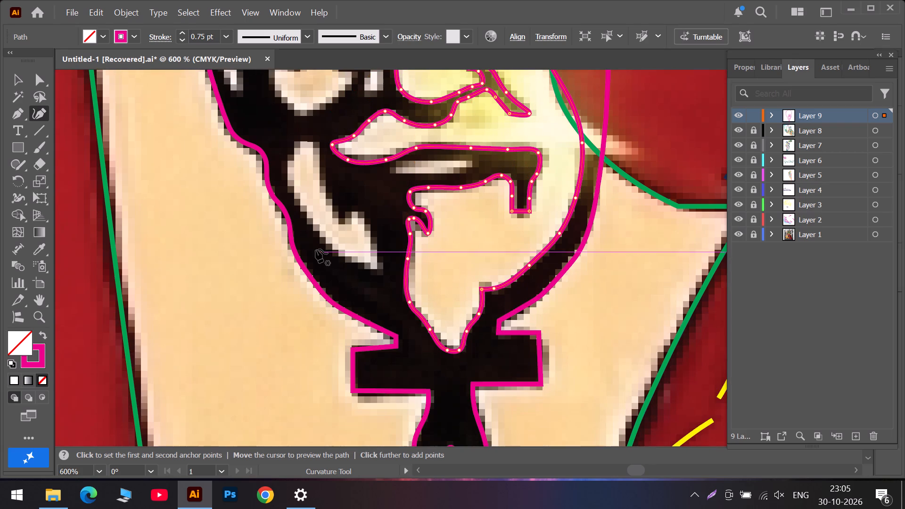
scroll(316, 249, up, 3)
click(320, 220)
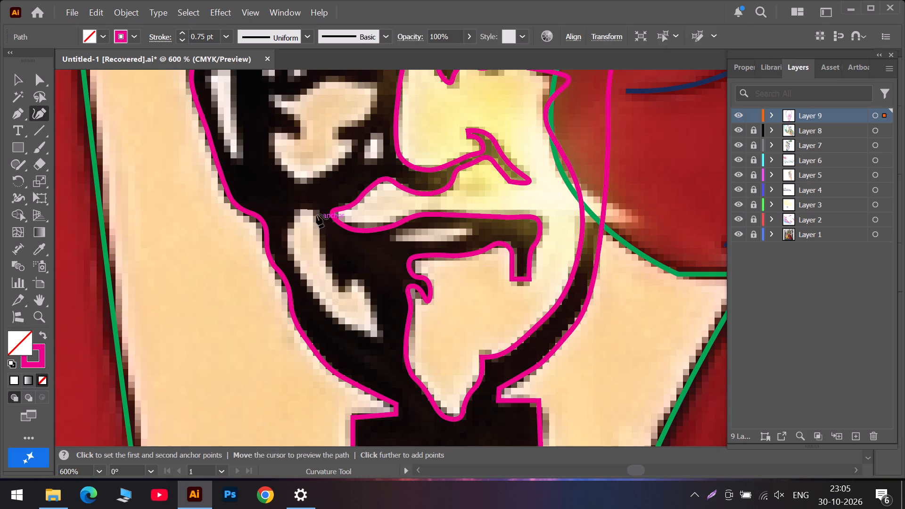
click(310, 210)
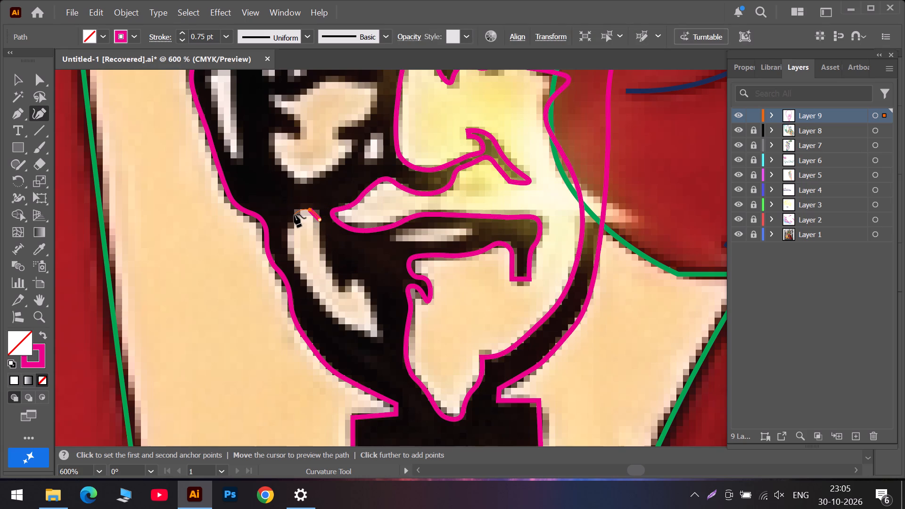
click(294, 214)
click(289, 246)
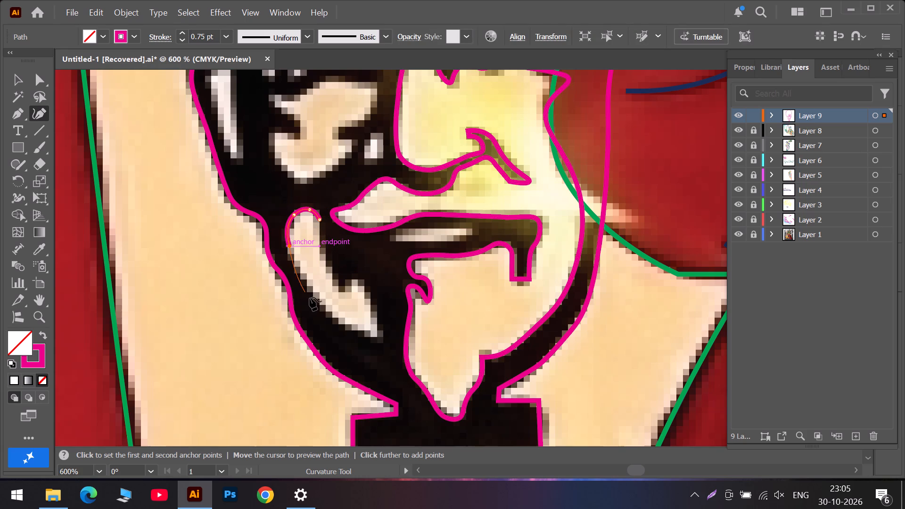
click(315, 297)
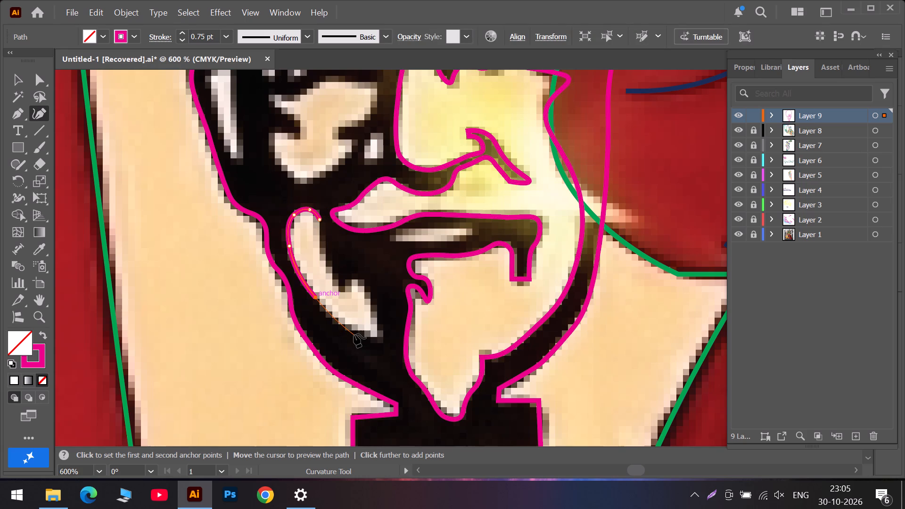
click(352, 330)
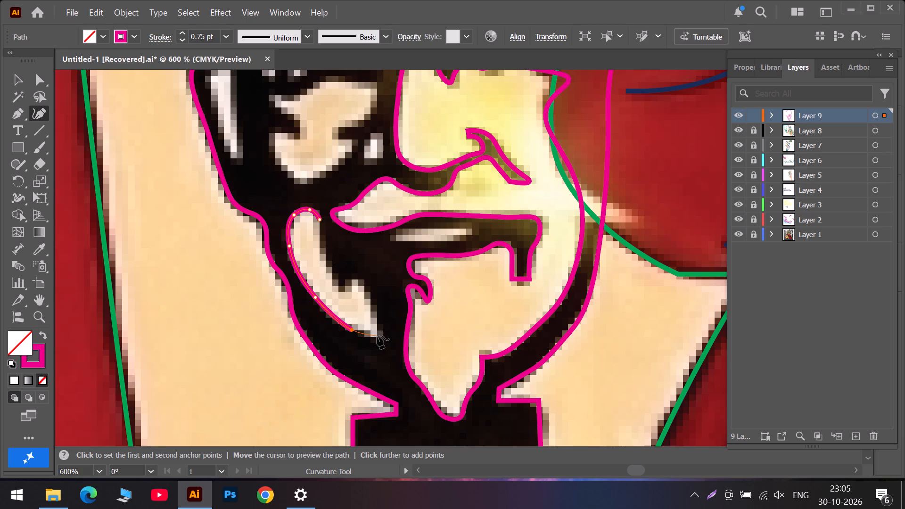
click(380, 336)
Trace the cheek highlight's inner edge around its small bump and notch, close the path, and adjust the upper inner anchor to fit.
click(372, 310)
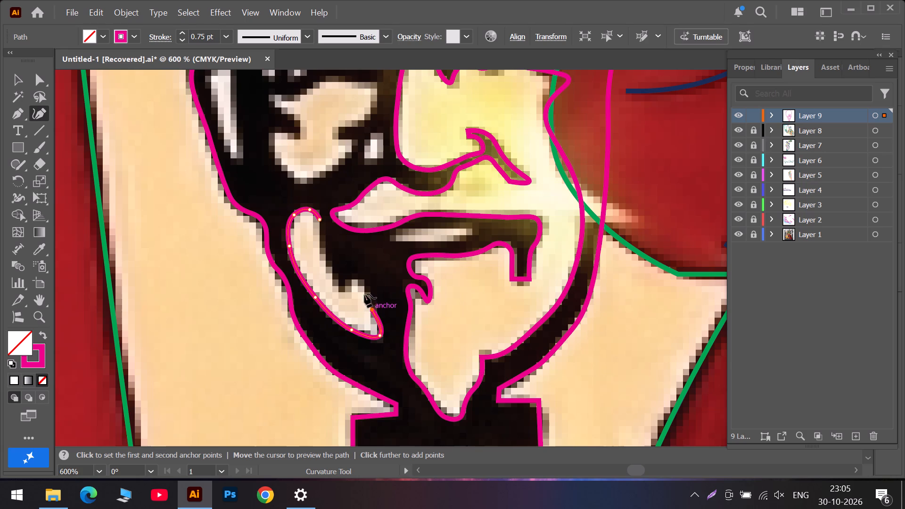
click(362, 283)
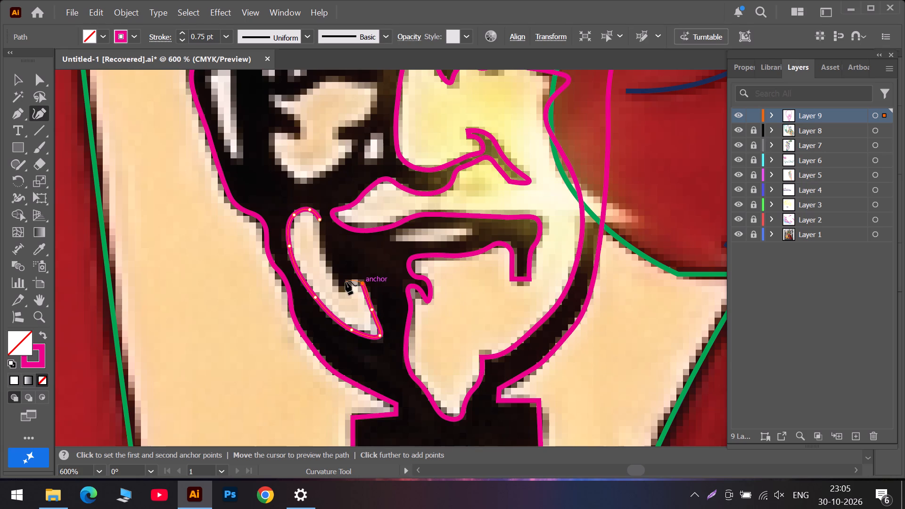
click(350, 281)
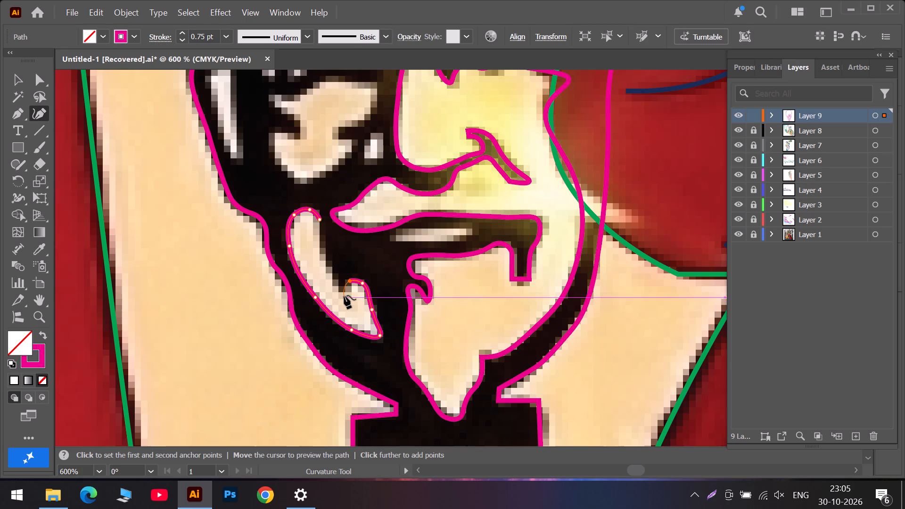
click(344, 289)
click(335, 273)
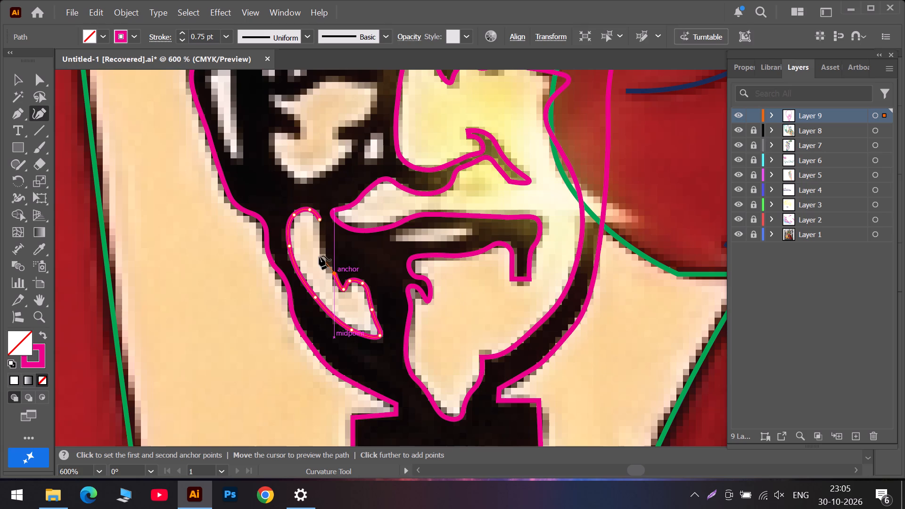
click(320, 238)
click(320, 222)
drag(320, 238, 325, 247)
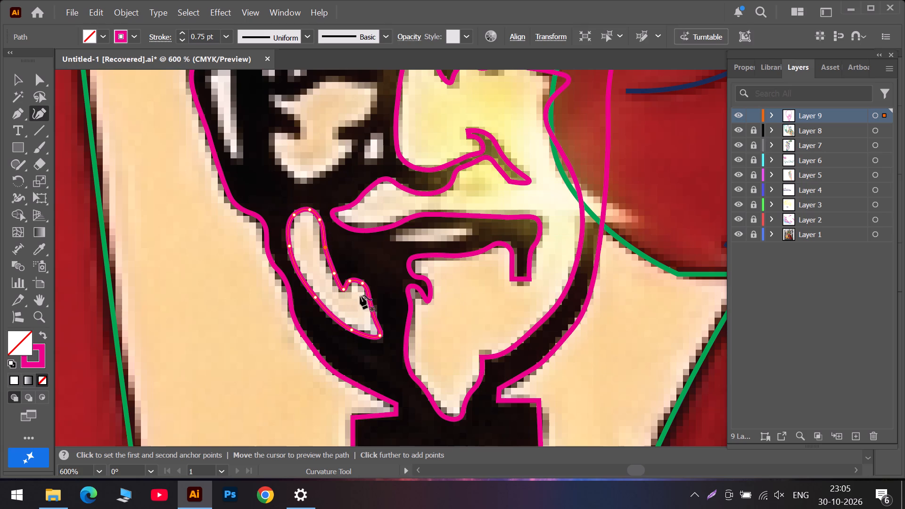
Refine the cheek highlight's inner edge by adjusting the bump anchor and adding an anchor between the bump and the lower tip.
click(362, 283)
click(372, 311)
Trace the larger pale crescent highlight in the eye right of the nose bridge as a closed path and fit its upper and outer anchors.
scroll(532, 179, up, 6)
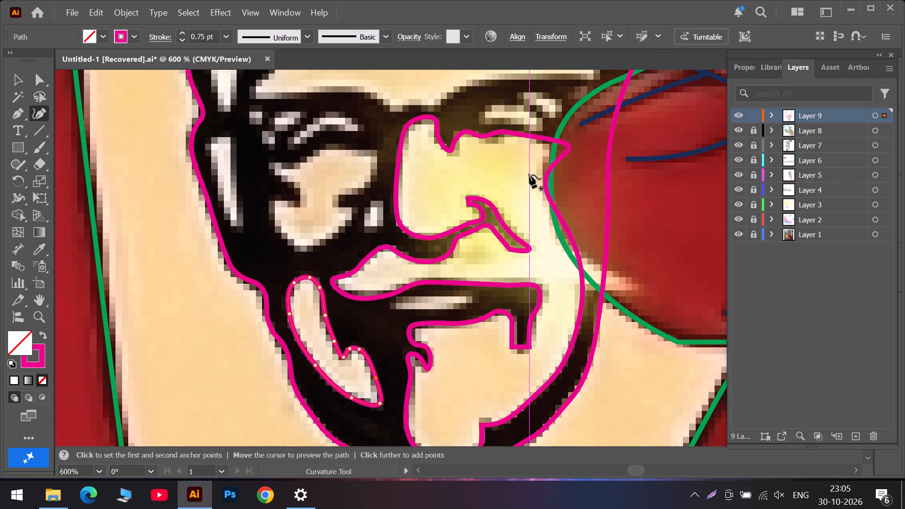
scroll(529, 175, up, 6)
scroll(487, 181, up, 2)
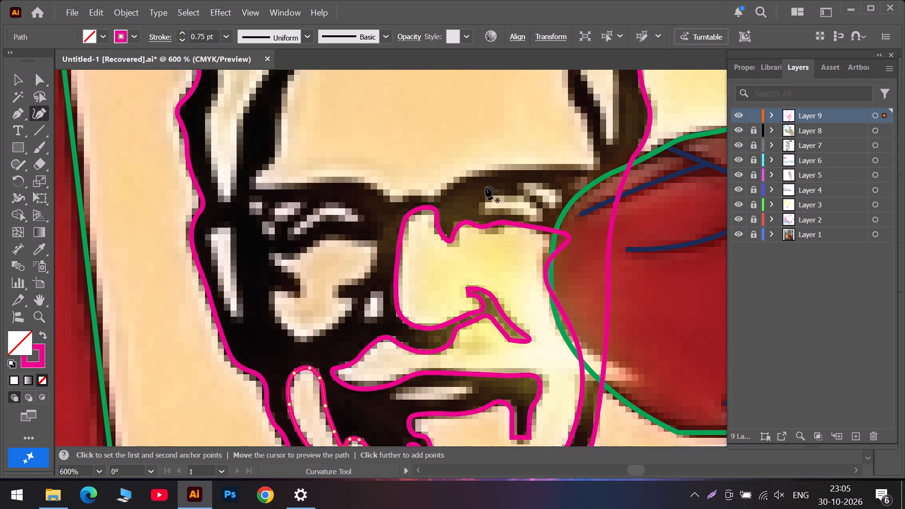
drag(504, 194, 499, 194)
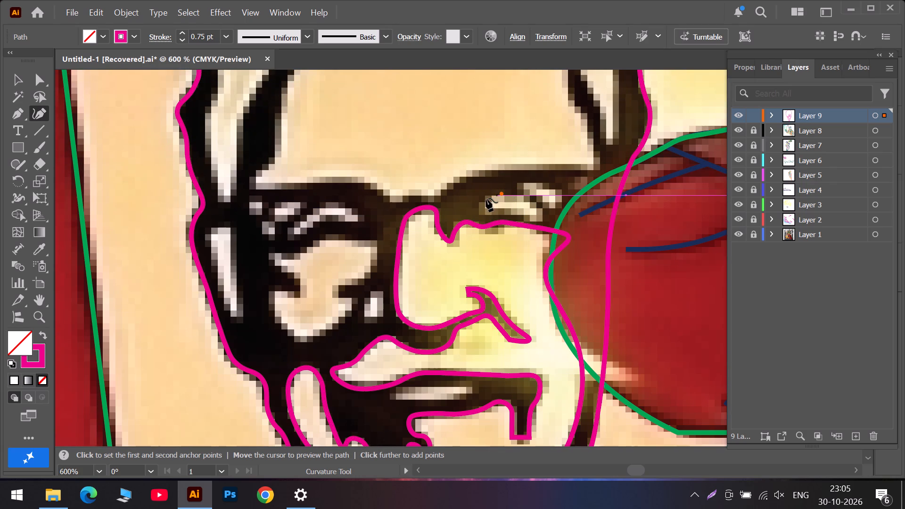
click(485, 198)
click(481, 212)
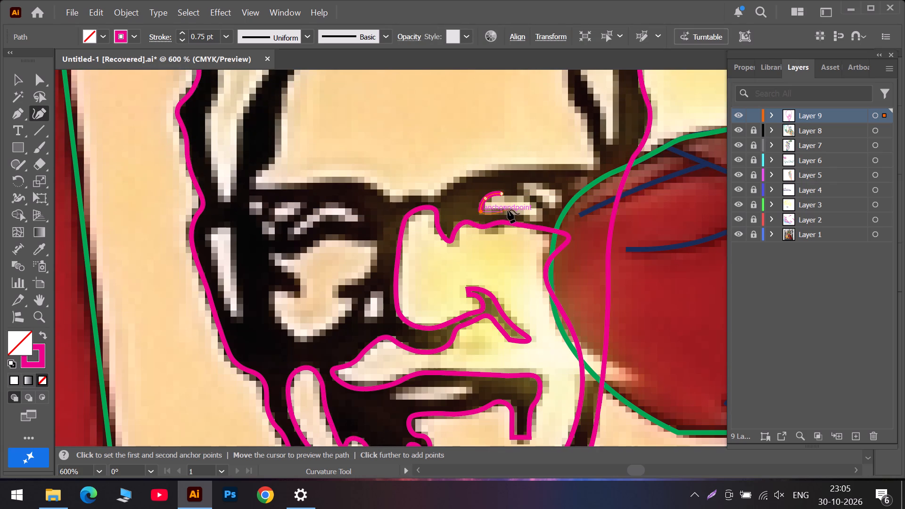
click(512, 213)
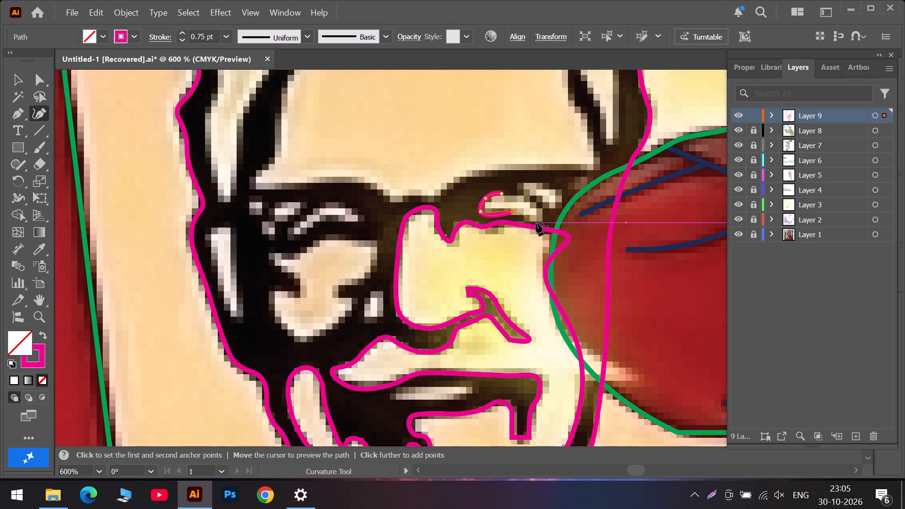
click(537, 222)
click(535, 205)
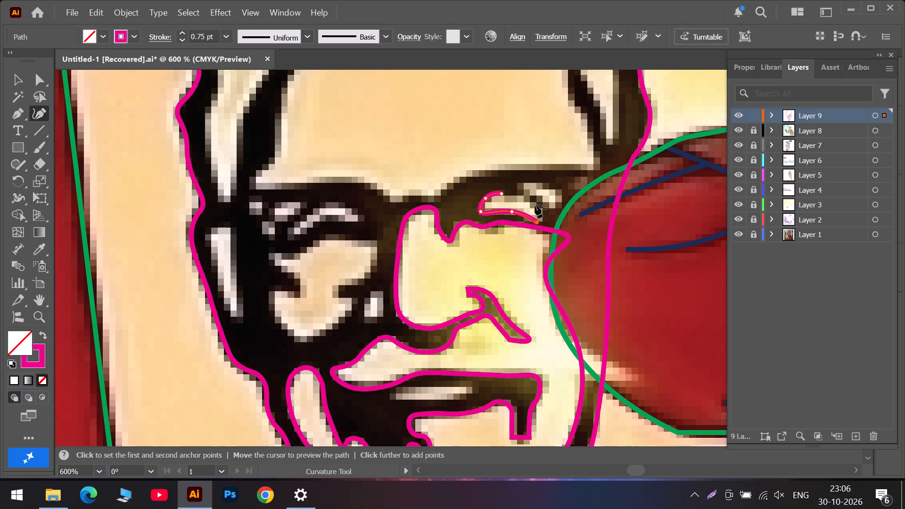
click(502, 193)
drag(502, 193, 511, 193)
click(486, 197)
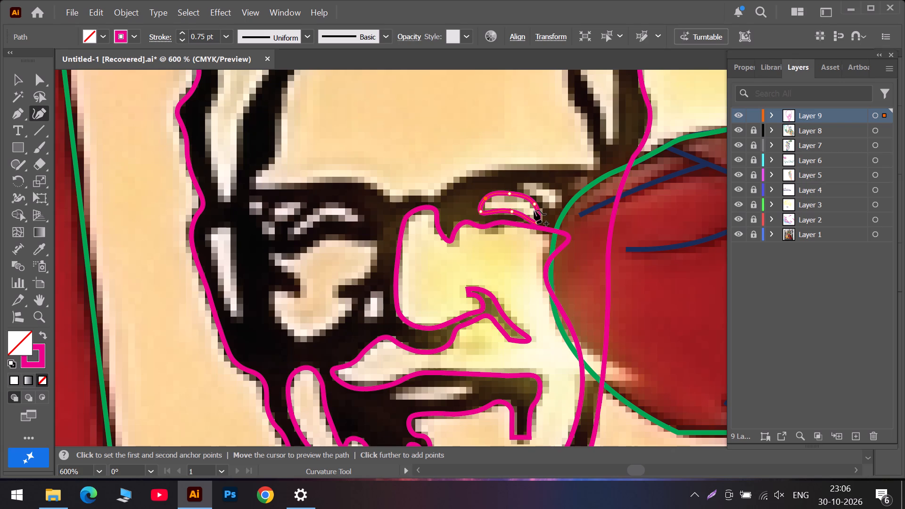
drag(534, 204, 538, 208)
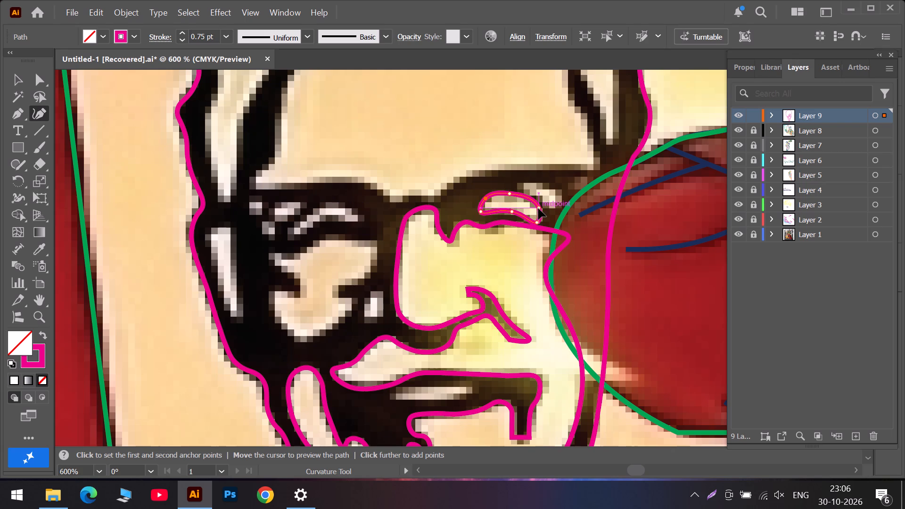
drag(538, 208, 538, 212)
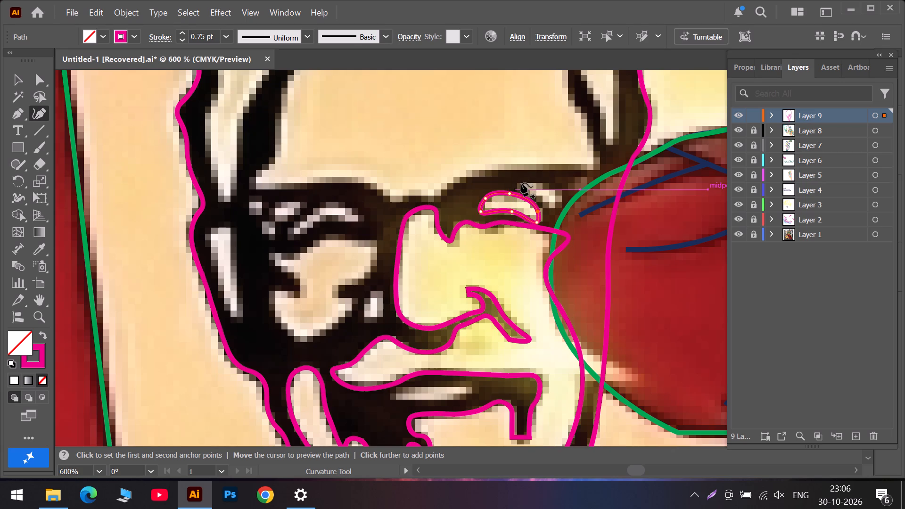
Trace the small pale highlight above the same eye's outer corner as a closed path and fit its lower inner edge.
click(520, 183)
click(538, 181)
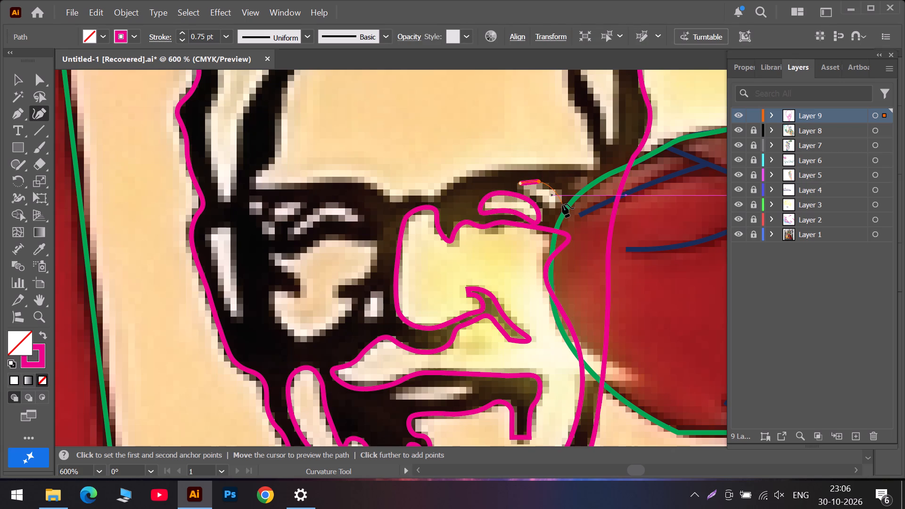
click(559, 203)
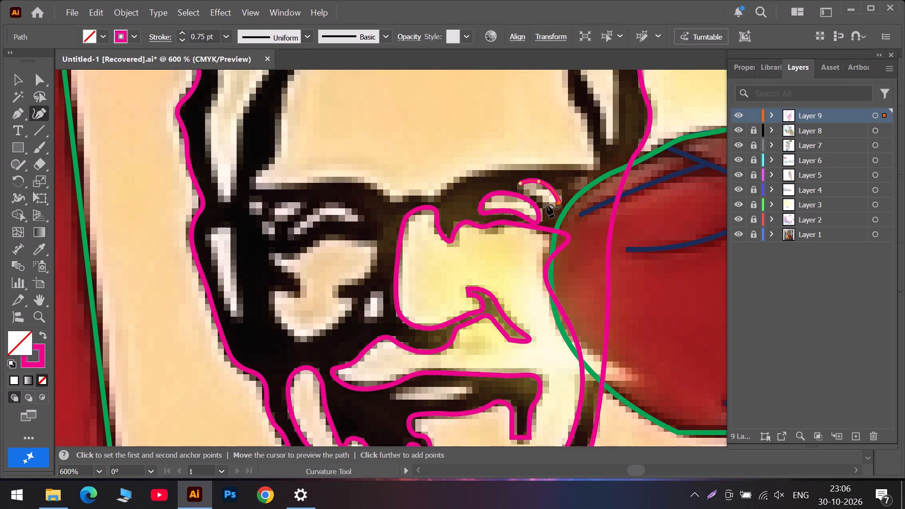
click(545, 205)
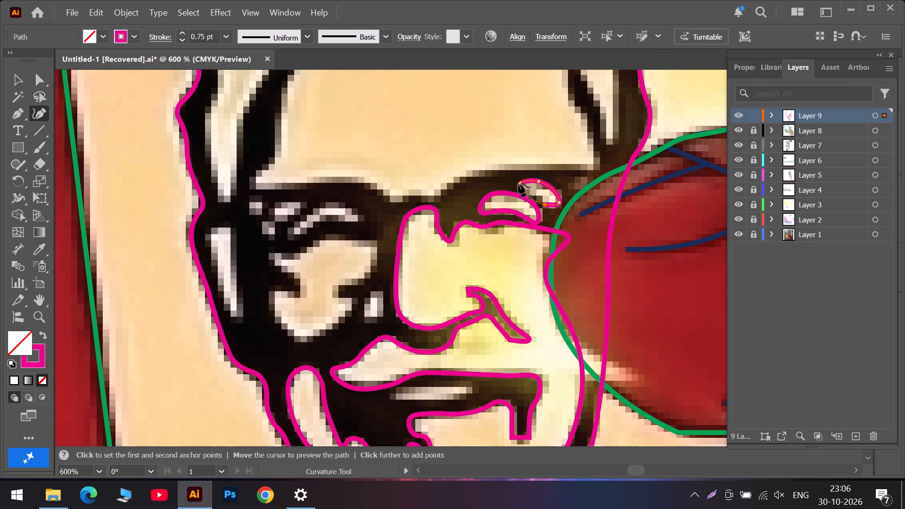
click(518, 183)
drag(532, 199, 535, 197)
drag(535, 197, 532, 194)
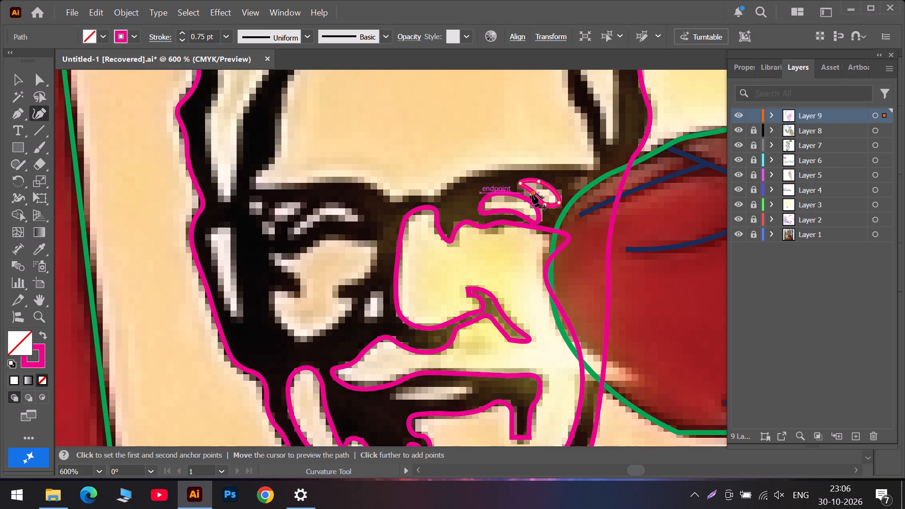
drag(532, 194, 531, 194)
Start a new path at the upper outer corner of the pale hair highlight left of the forehead and trace its top edge to the pointed tip.
scroll(401, 207, up, 1)
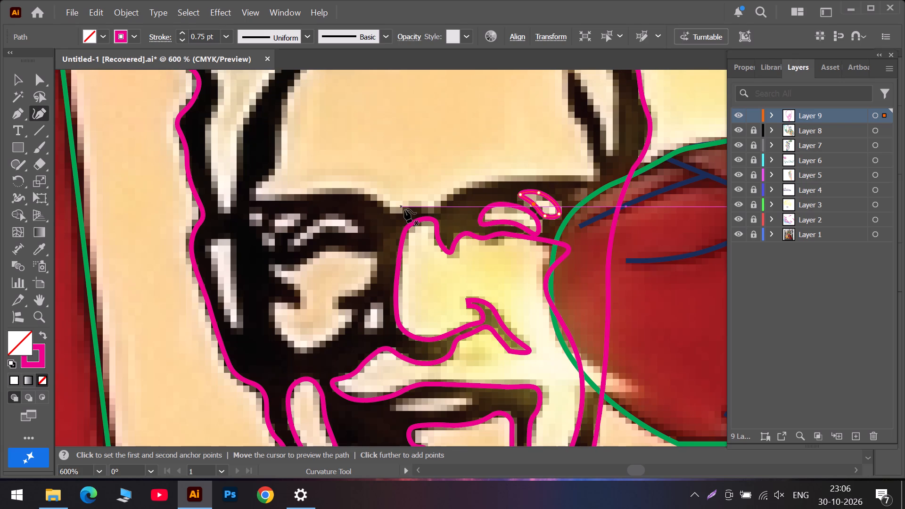
scroll(404, 209, up, 10)
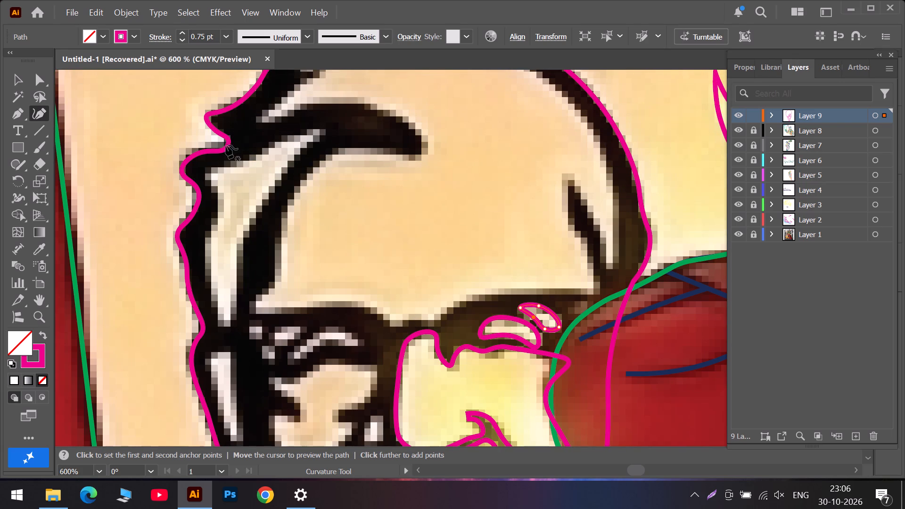
click(208, 172)
click(222, 166)
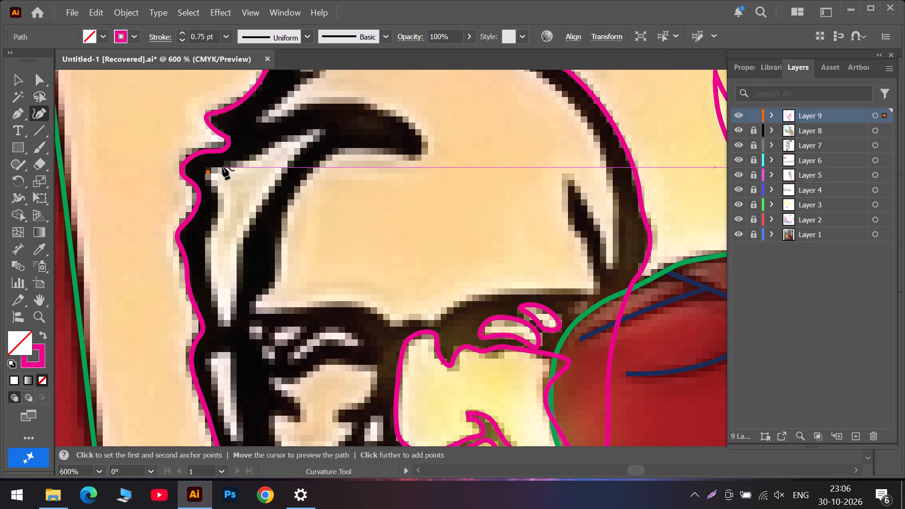
click(239, 163)
click(263, 150)
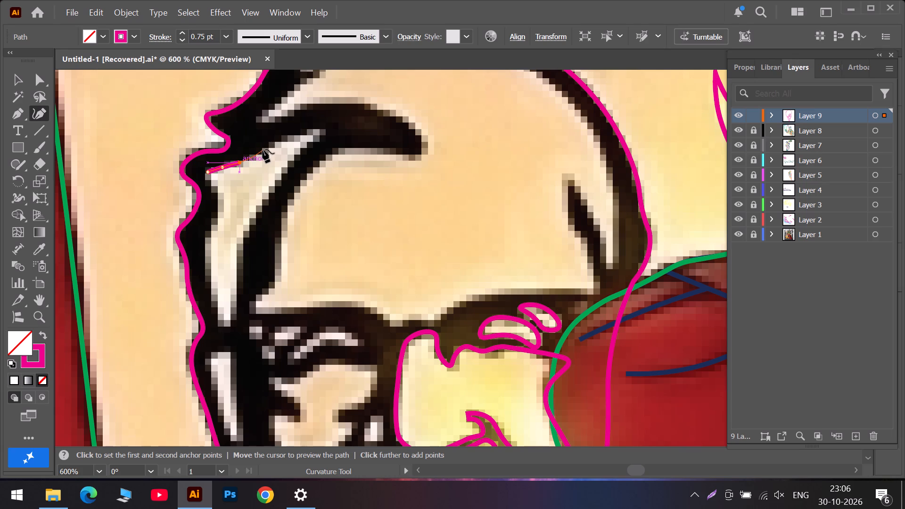
click(304, 132)
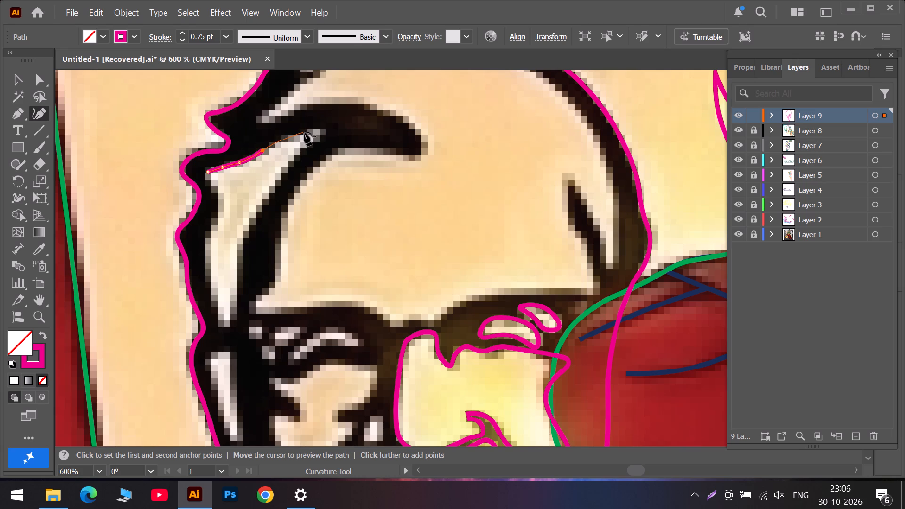
click(322, 130)
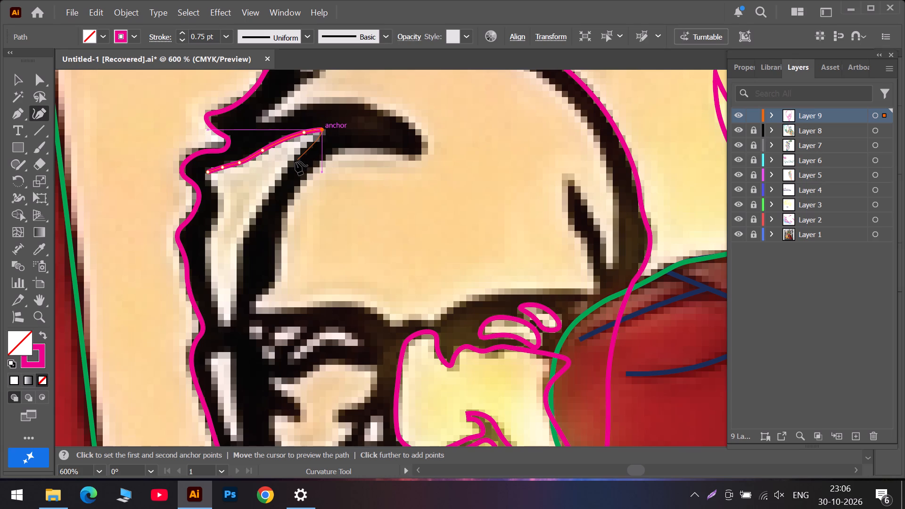
Round the hair highlight's upper tip and trace its inner edge down along the forehead shadow to the lower tip.
click(293, 164)
click(322, 130)
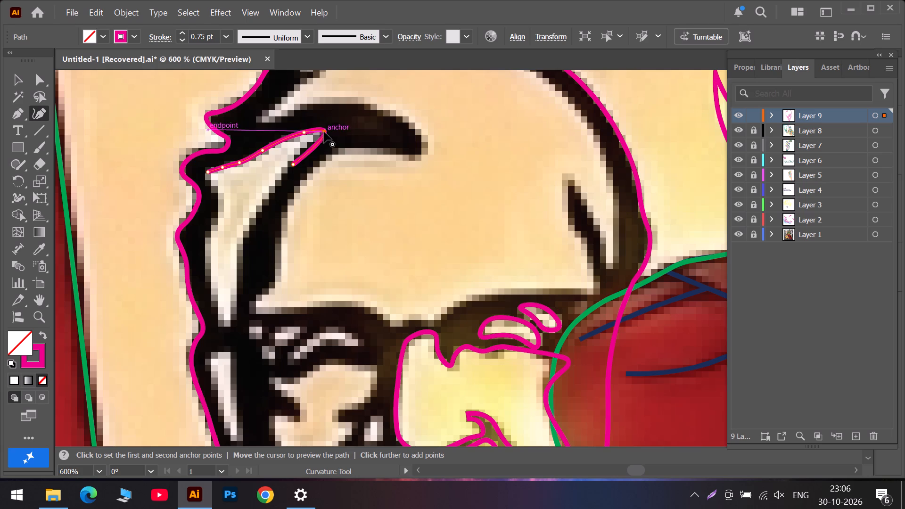
click(265, 202)
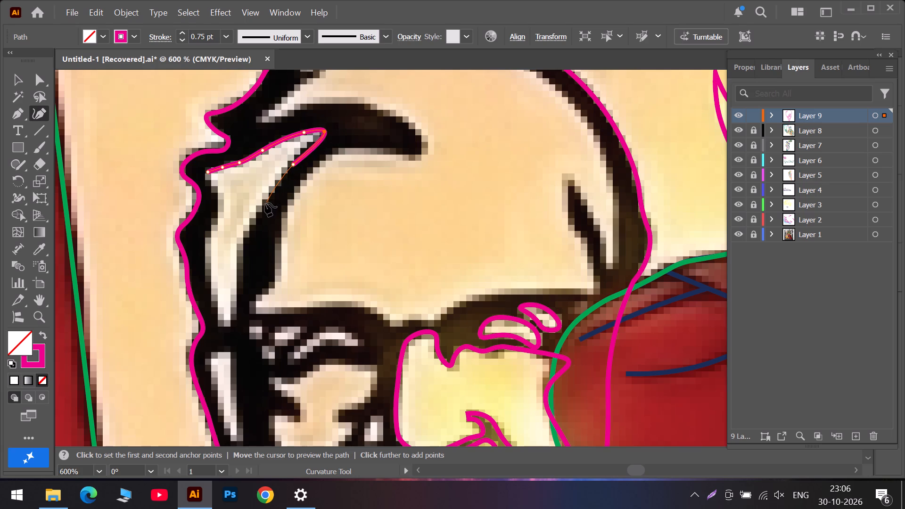
click(246, 238)
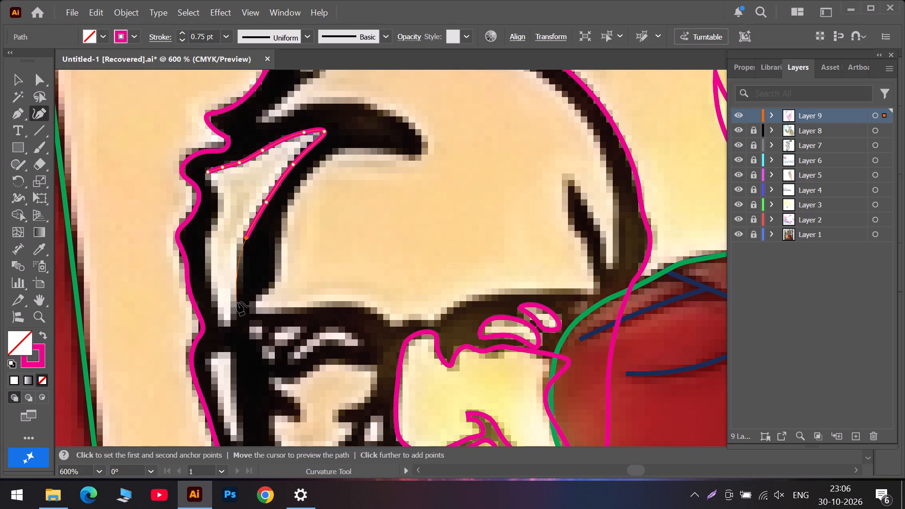
click(238, 302)
click(233, 322)
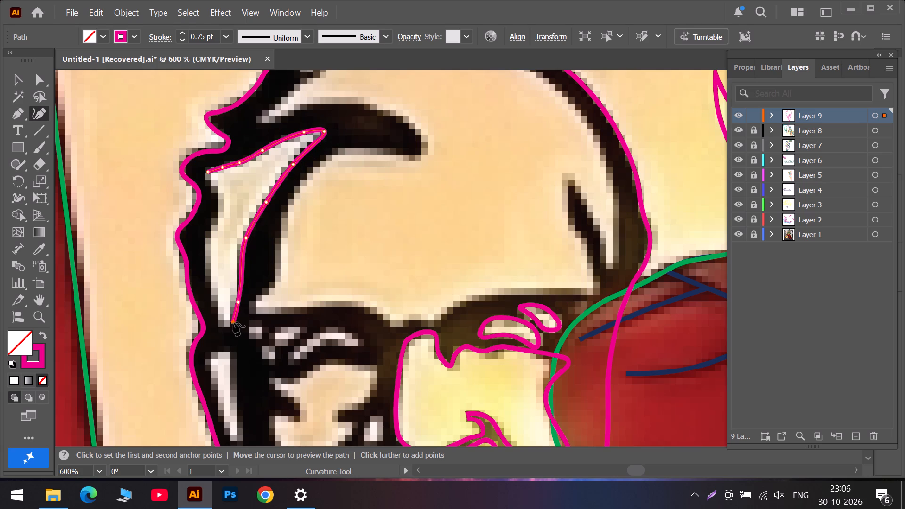
click(220, 325)
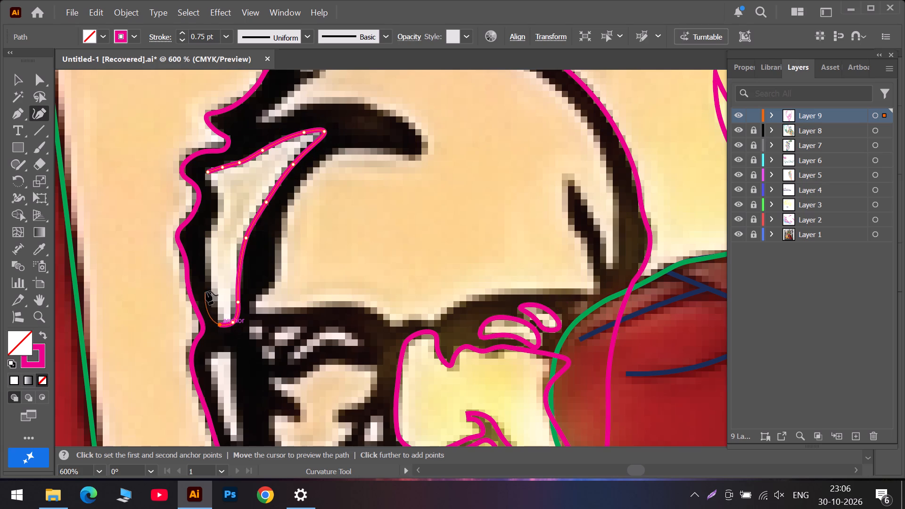
Trace the hair highlight's wavy outer edge up to the starting anchor, narrowing the lower tip, and close the path.
click(208, 283)
drag(220, 324, 221, 315)
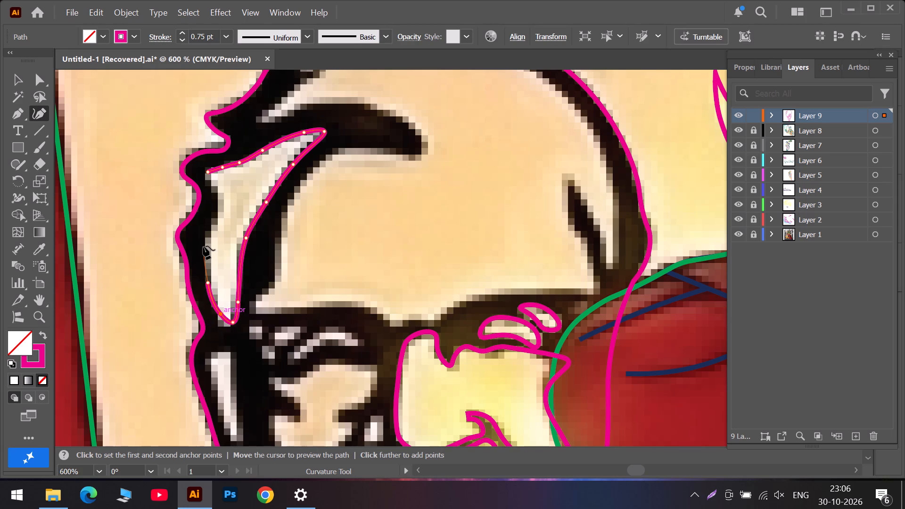
click(206, 237)
click(219, 216)
click(217, 185)
click(205, 178)
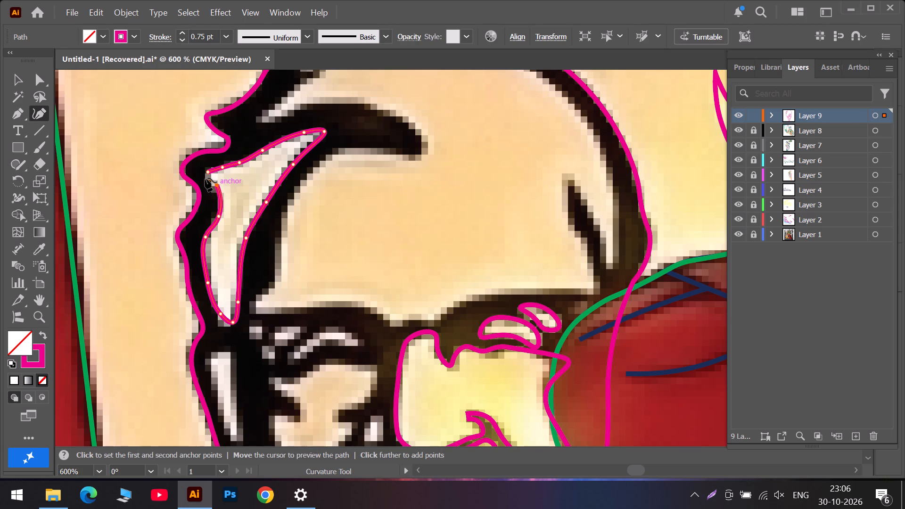
click(206, 172)
Reshape the hair highlight's upper outer corner by repositioning its anchors to fit the pale area's rounded edge.
drag(206, 175, 206, 177)
drag(206, 177, 207, 182)
drag(217, 187, 217, 192)
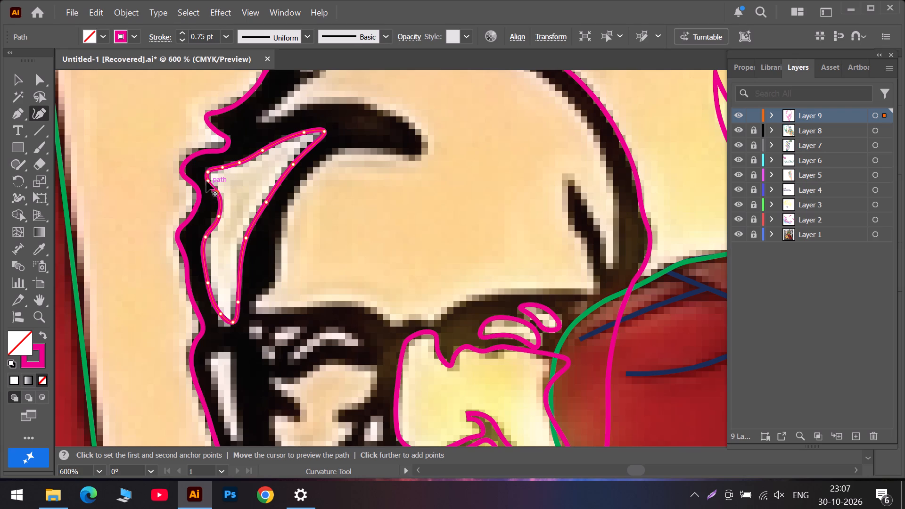
click(208, 174)
drag(223, 166, 227, 164)
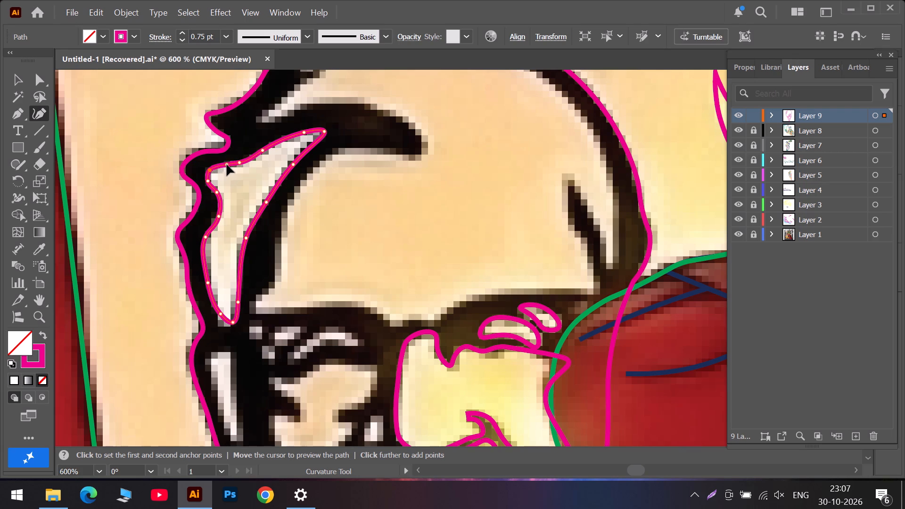
Smooth the hair highlight's top edge near its outer corner by repositioning the anchors along the pale area's boundary.
drag(227, 164, 227, 164)
drag(241, 162, 245, 158)
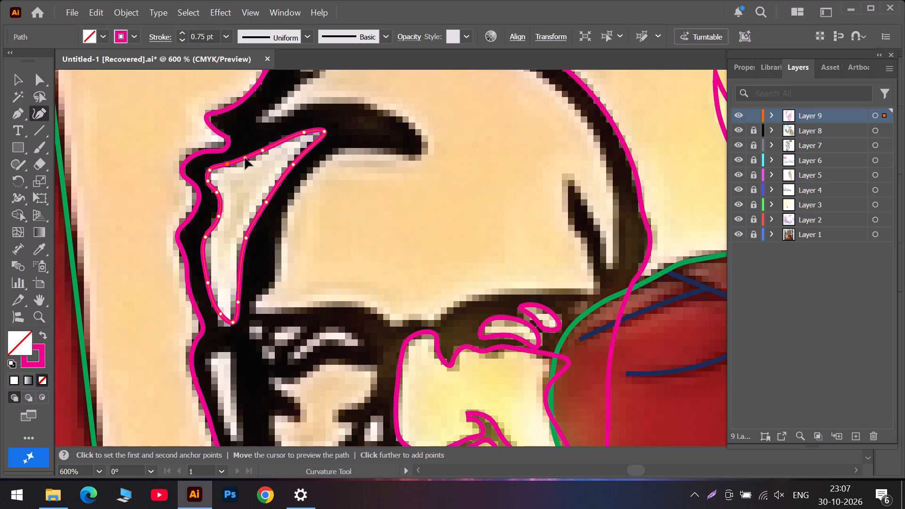
drag(245, 158, 247, 159)
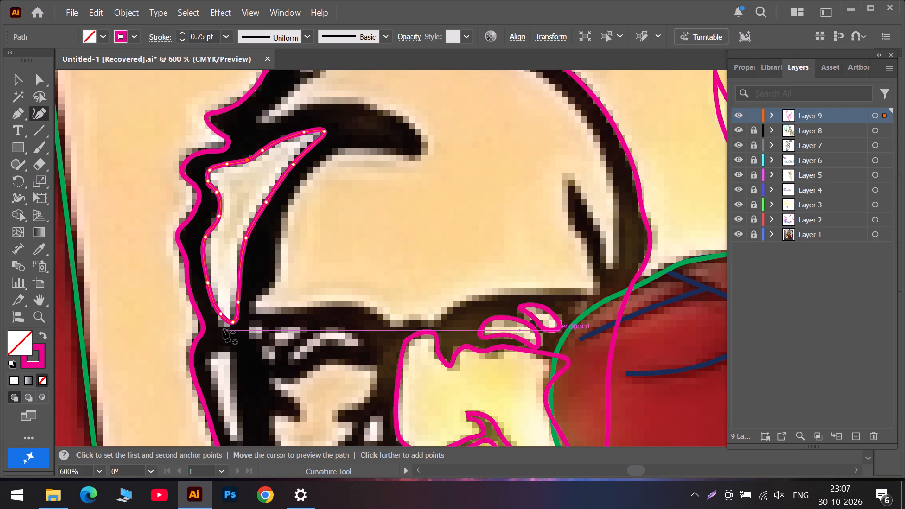
Reshape the hair highlight's lower tip into a blunt rounded end and pull the lower outer edge in to fit the pale area.
drag(221, 316, 222, 326)
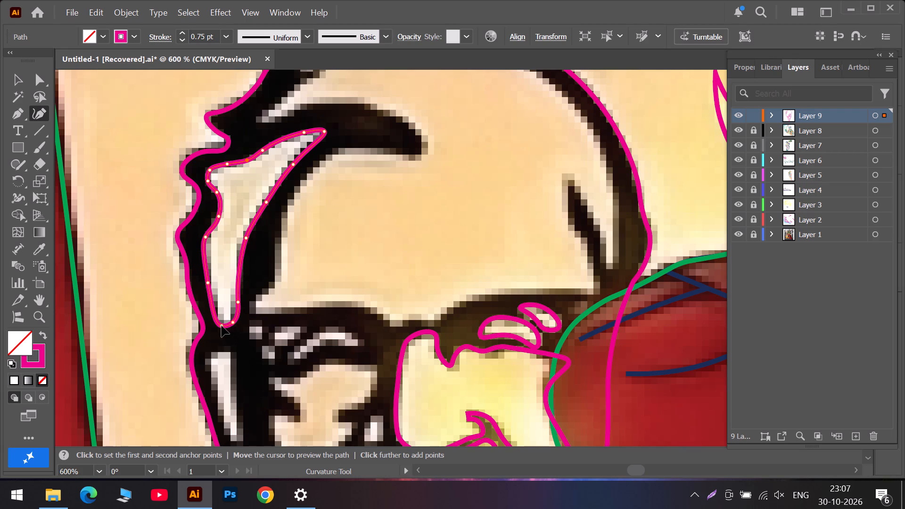
drag(222, 326, 222, 327)
drag(233, 321, 233, 324)
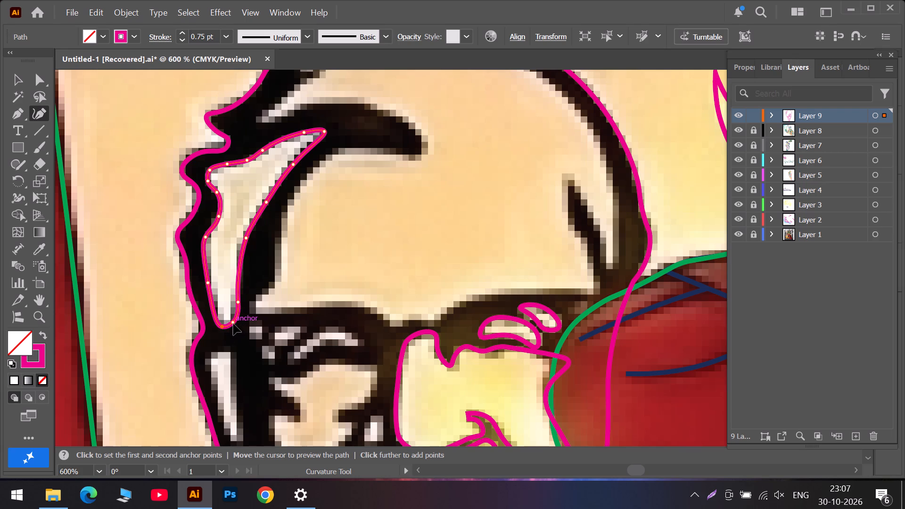
drag(233, 324, 231, 325)
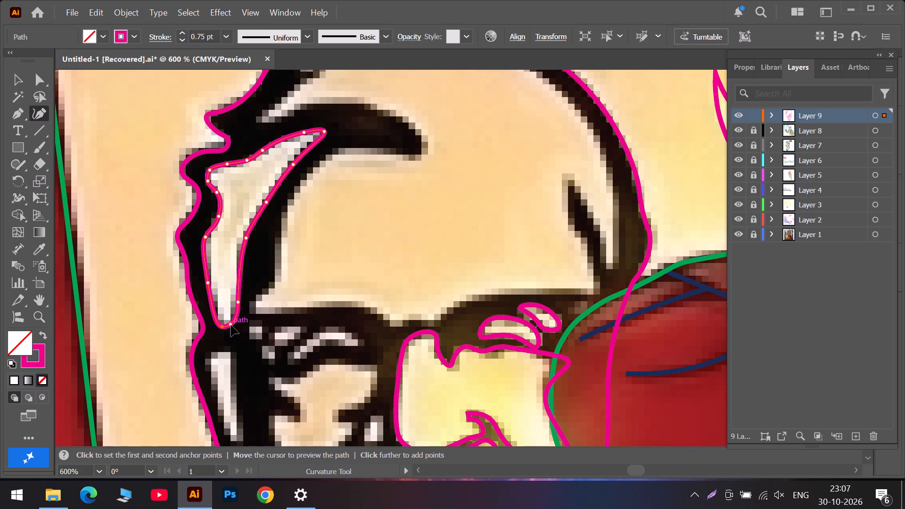
drag(231, 325, 231, 326)
drag(206, 280, 211, 280)
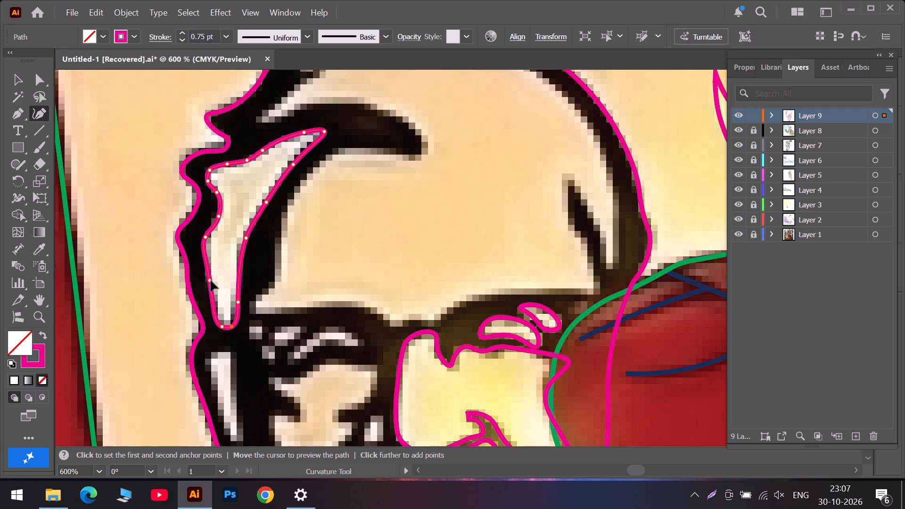
drag(211, 280, 213, 279)
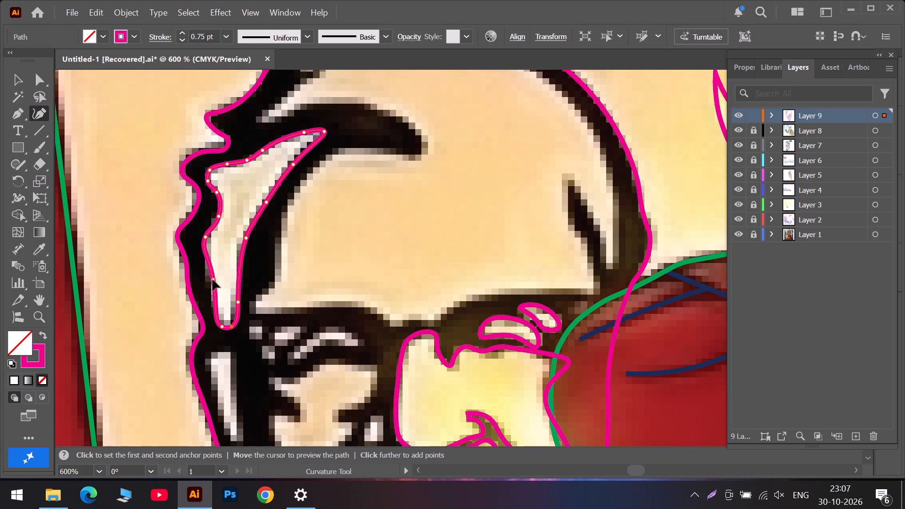
drag(213, 279, 211, 280)
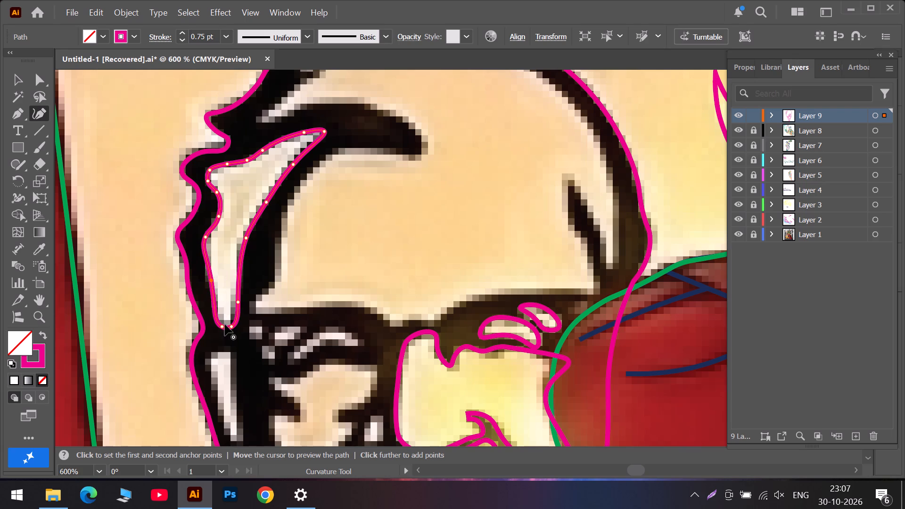
click(222, 326)
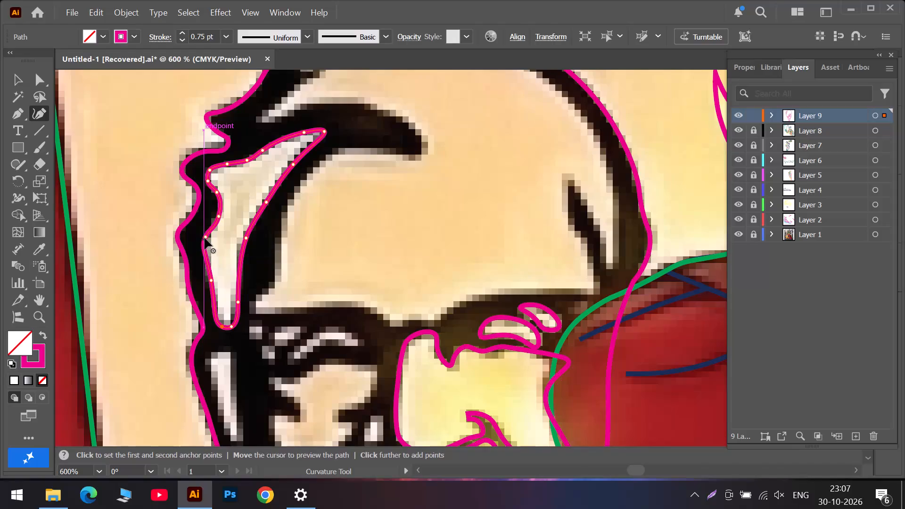
Refit the bulge midway down the hair highlight's outer edge by moving its anchors and adding extra ones around it.
drag(206, 237, 209, 238)
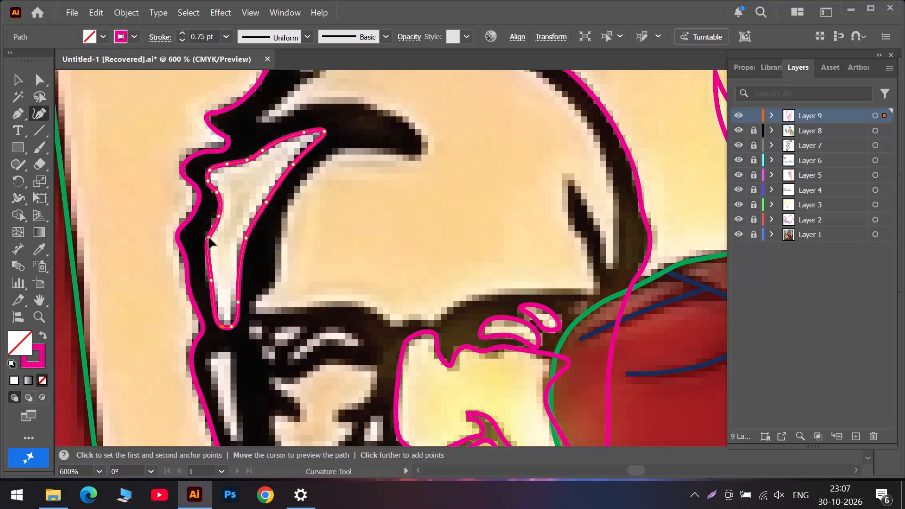
drag(209, 238, 208, 262)
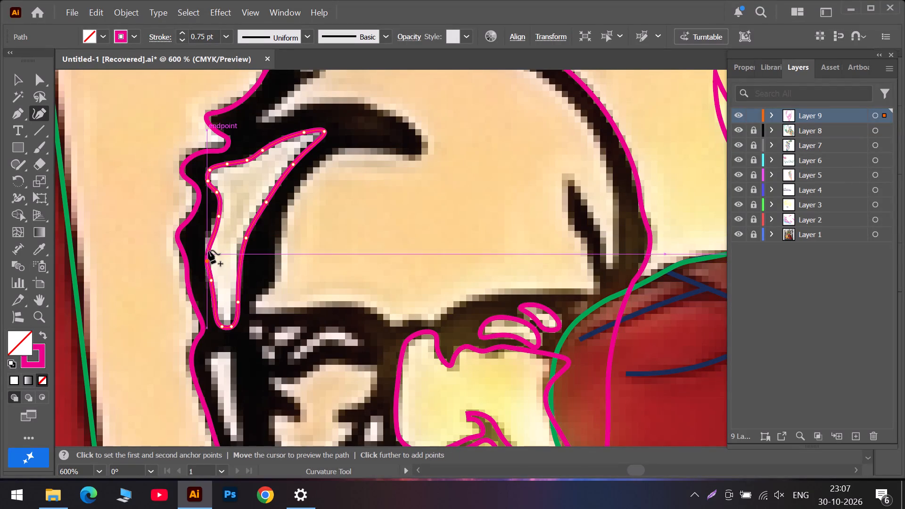
drag(214, 232, 207, 236)
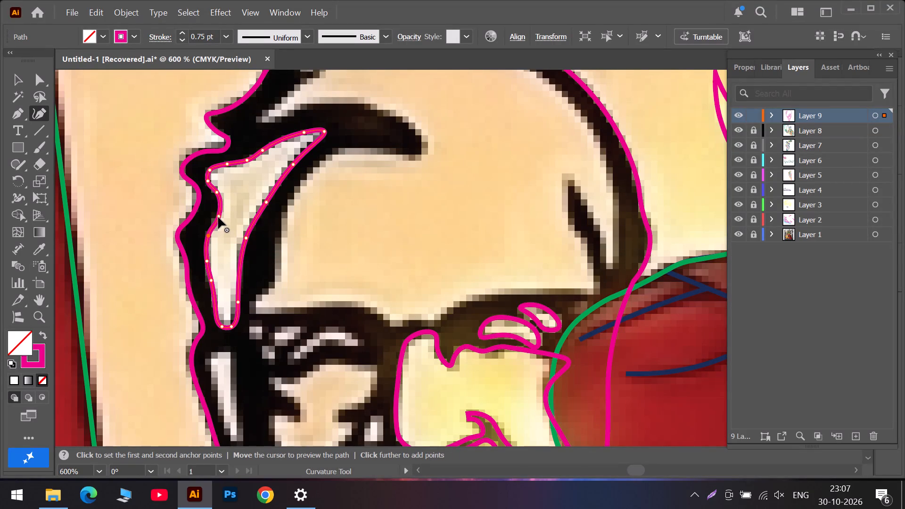
drag(218, 217, 214, 220)
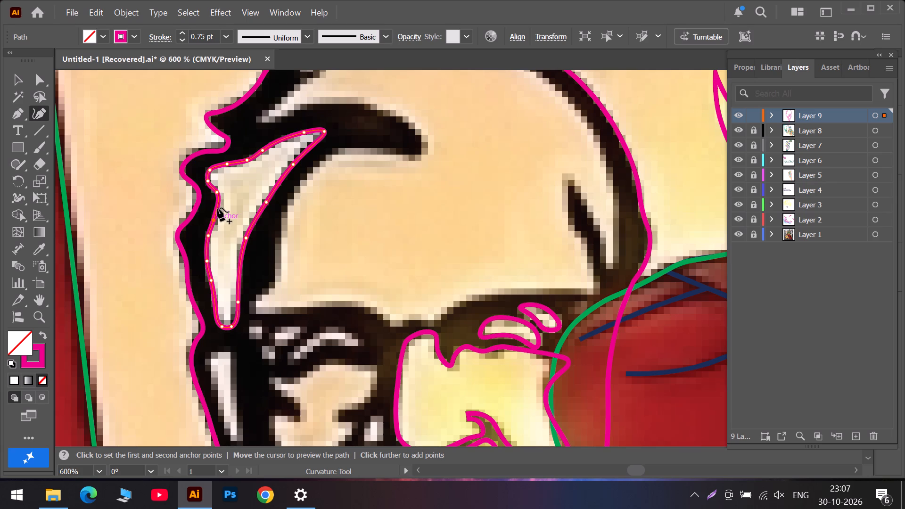
drag(217, 208, 217, 214)
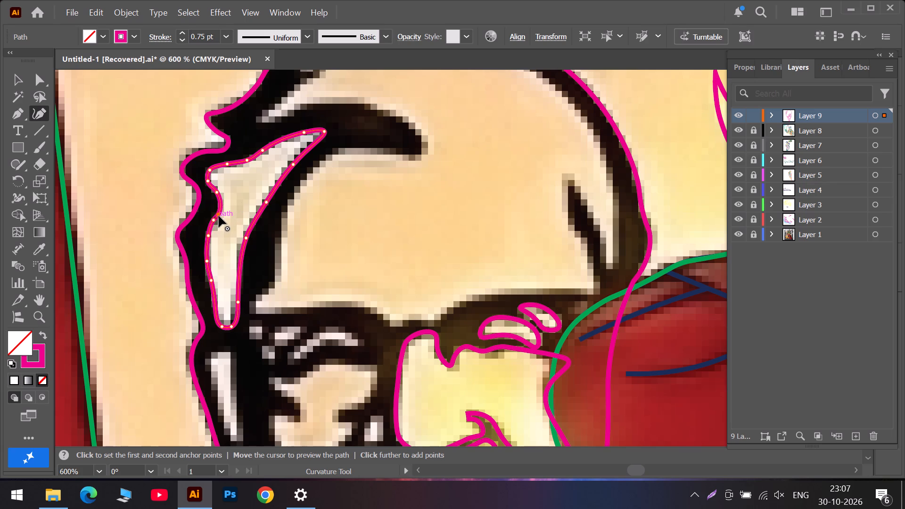
Make the notch in the hair highlight's outer edge angular with corner anchors, and realign the anchors on the edge below it.
double_click(219, 216)
drag(219, 215, 217, 221)
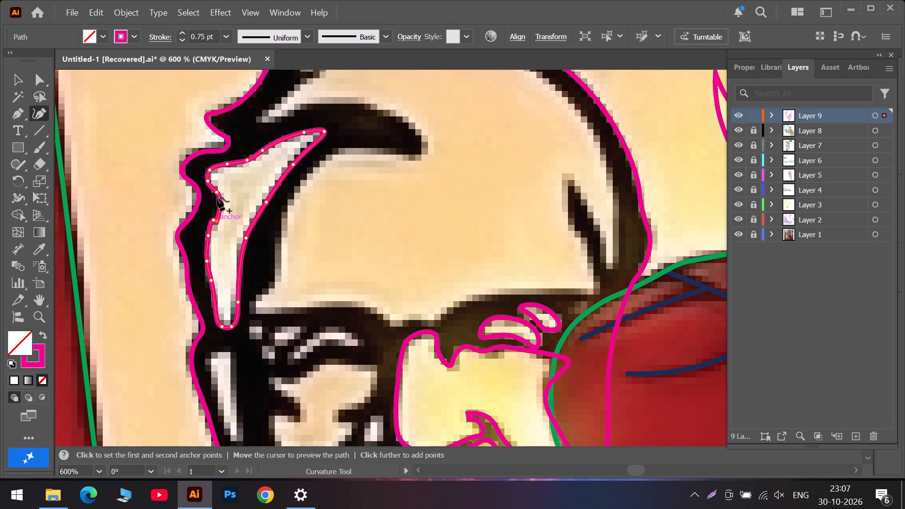
triple_click(218, 193)
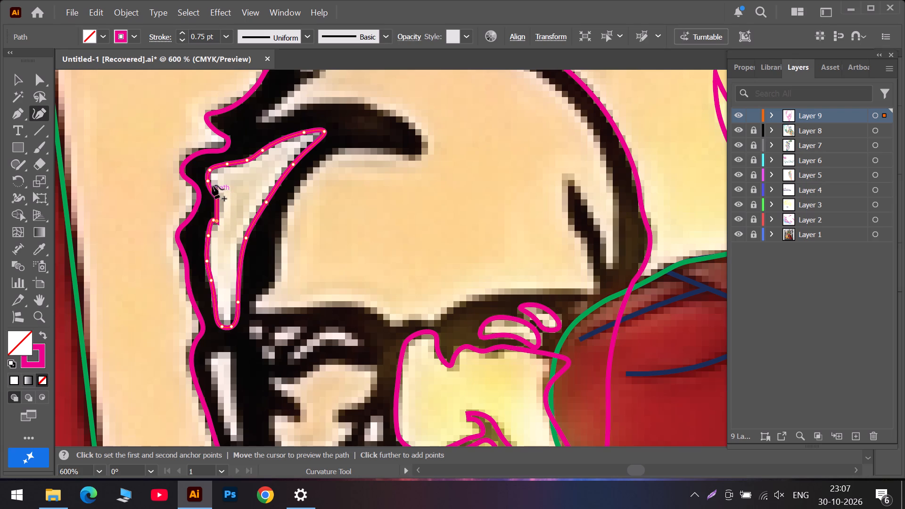
click(208, 180)
click(216, 196)
drag(214, 219, 212, 221)
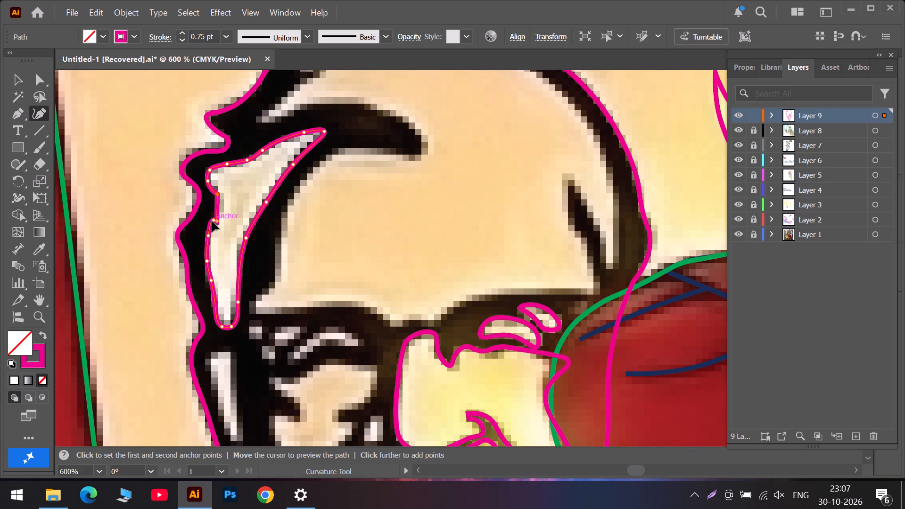
drag(212, 221, 212, 225)
drag(208, 236, 208, 241)
drag(208, 241, 206, 243)
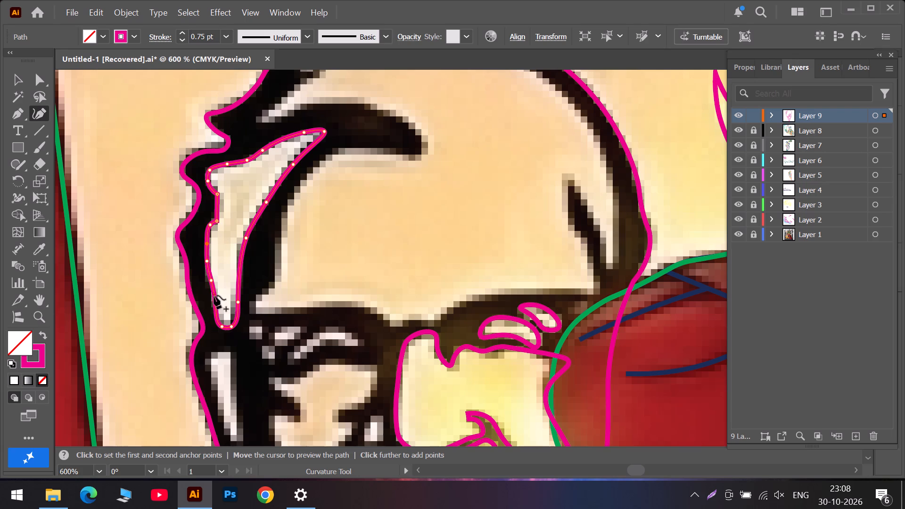
click(214, 296)
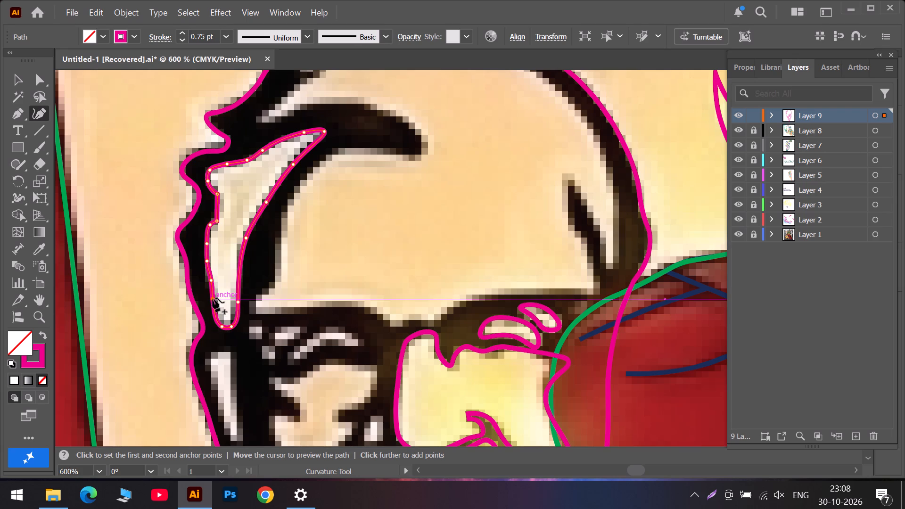
Start a new path at the small dark hair spike above the forehead and trace the forehead's upper arc to the far temple.
scroll(265, 187, up, 10)
scroll(271, 186, down, 9)
scroll(273, 189, up, 7)
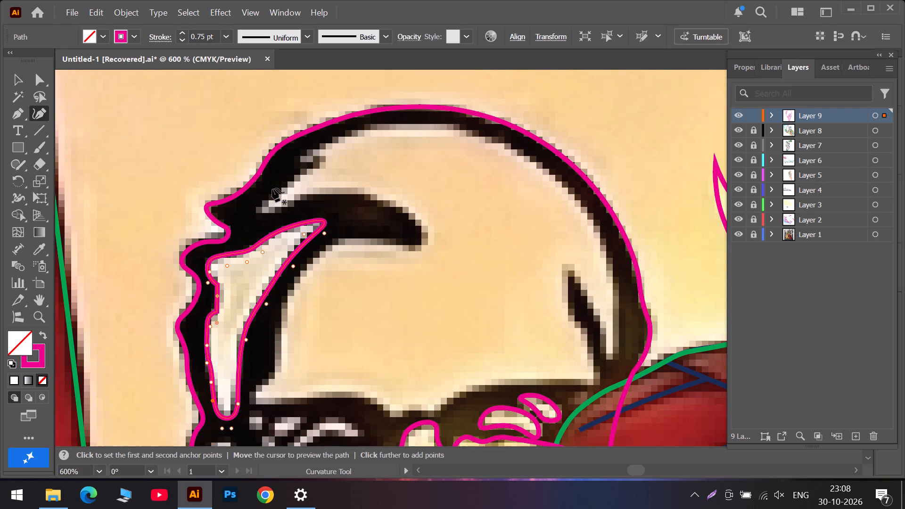
scroll(272, 189, up, 3)
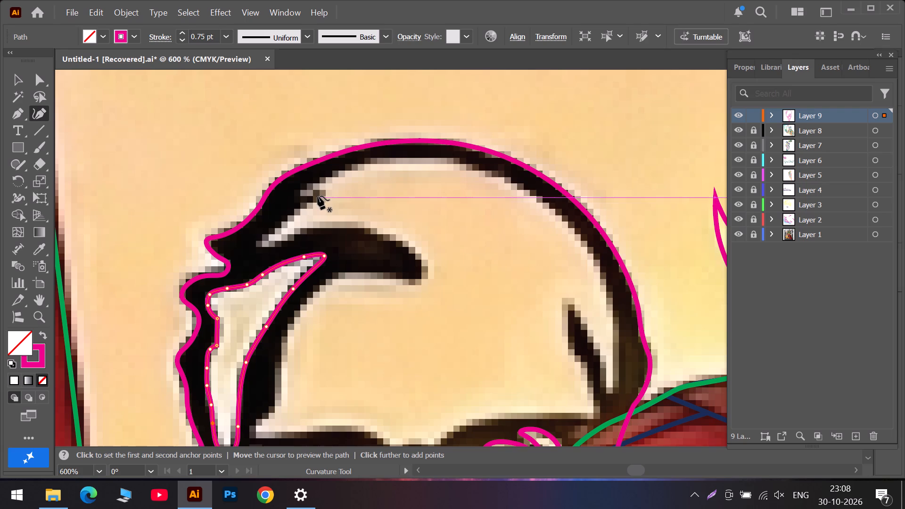
click(315, 194)
click(302, 194)
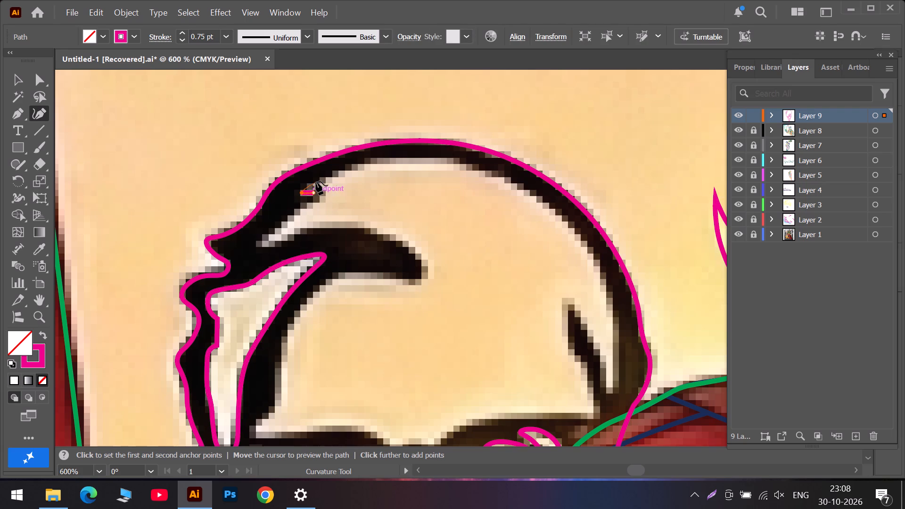
drag(317, 181, 345, 168)
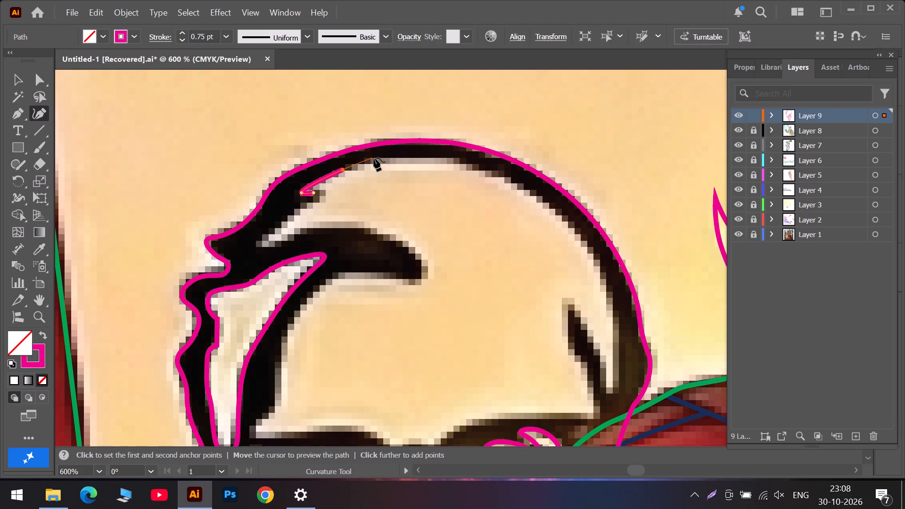
click(380, 158)
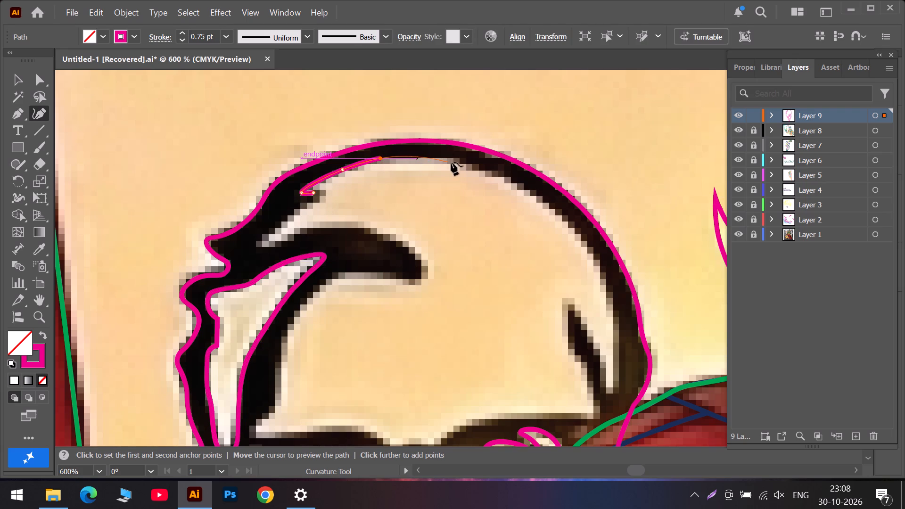
click(477, 167)
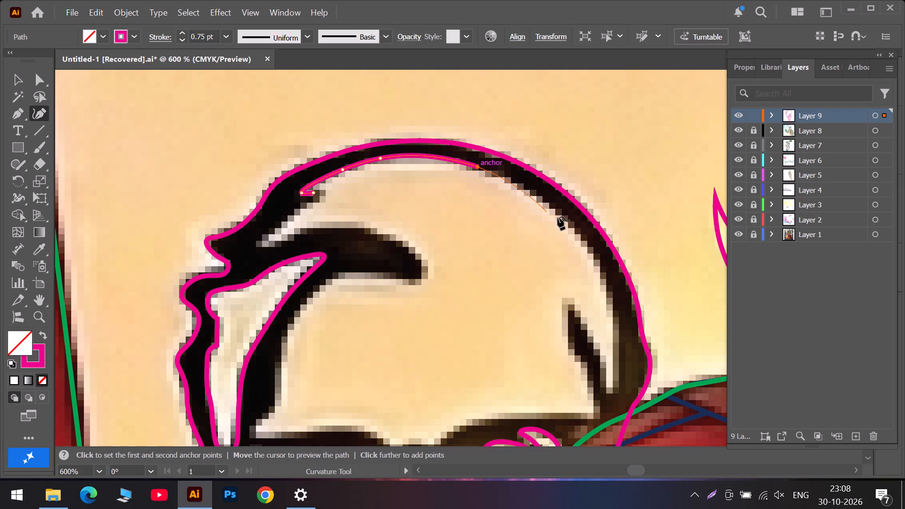
click(569, 227)
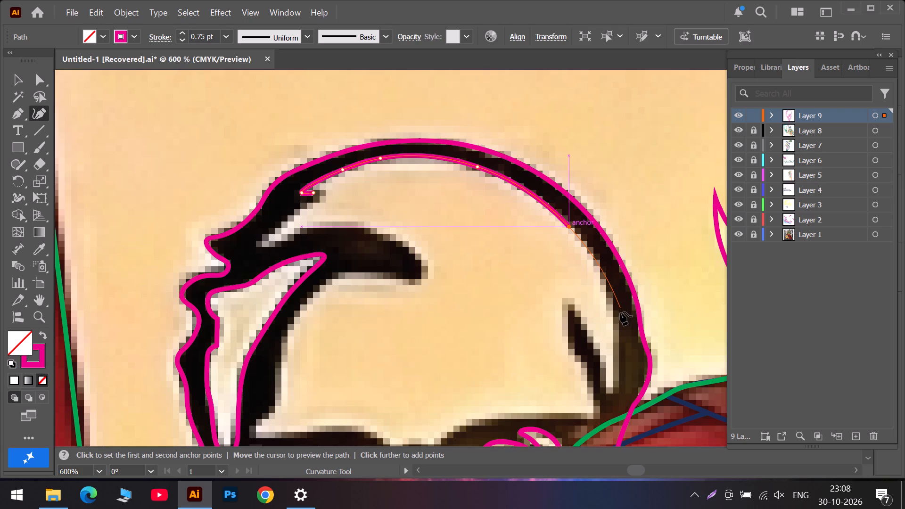
click(617, 325)
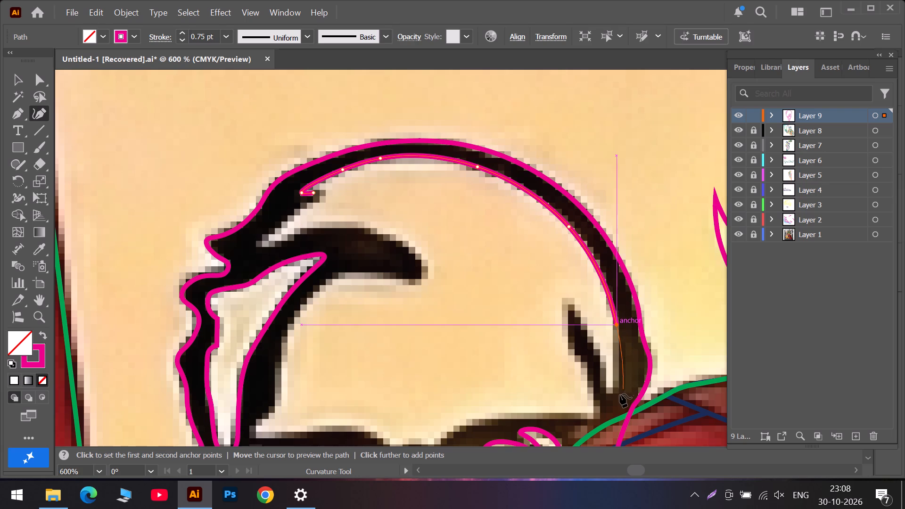
Continue the forehead outline around the temple's lower point and up the inner dark streak's edge to its tip, lowering the bottom anchor.
click(614, 388)
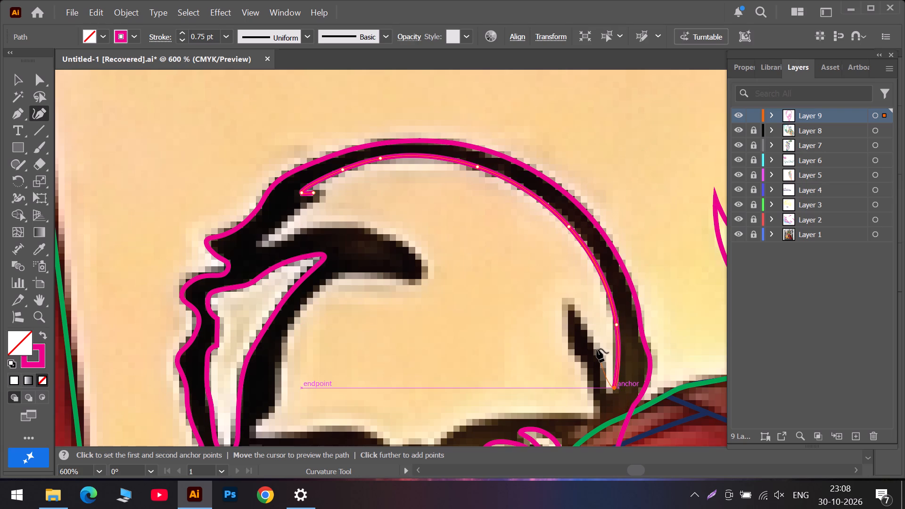
click(597, 344)
click(571, 302)
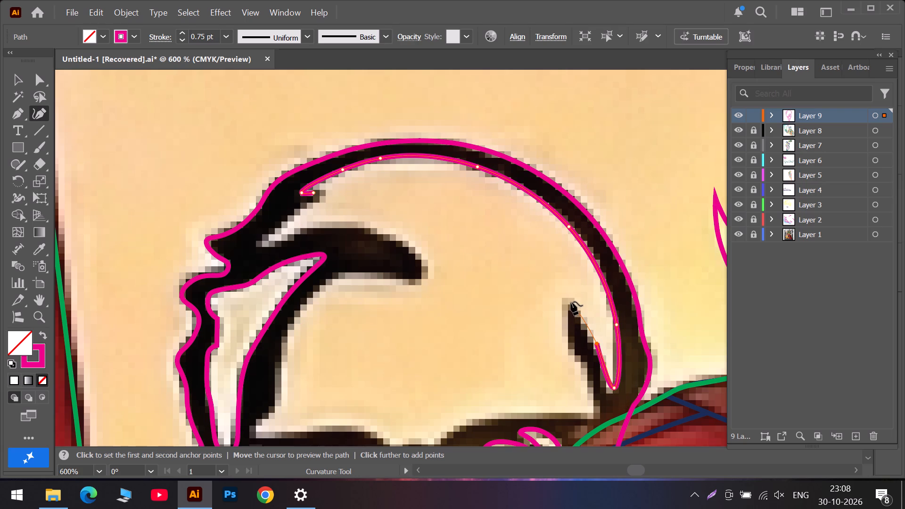
drag(615, 387, 613, 390)
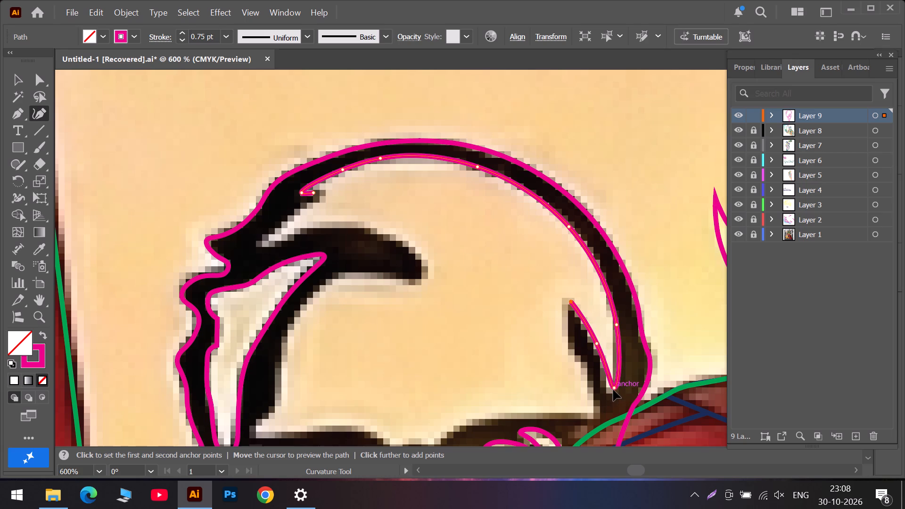
drag(613, 390, 610, 393)
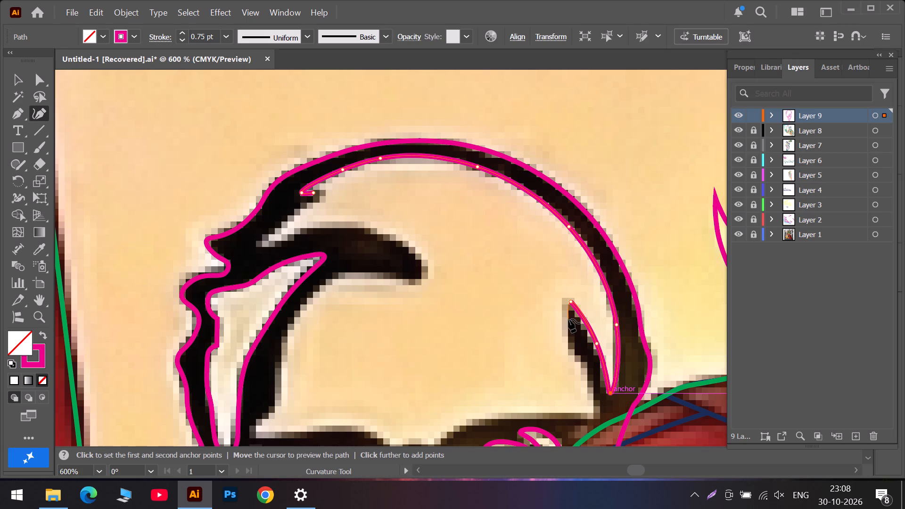
Continue the forehead outline down the inner side of the dark temple streak to its base, refining the anchors on both sides.
click(568, 319)
click(568, 352)
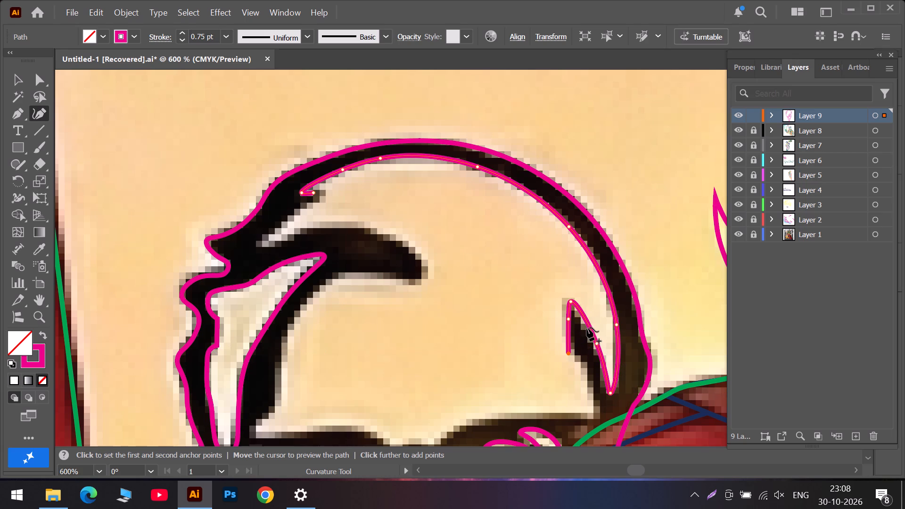
click(587, 327)
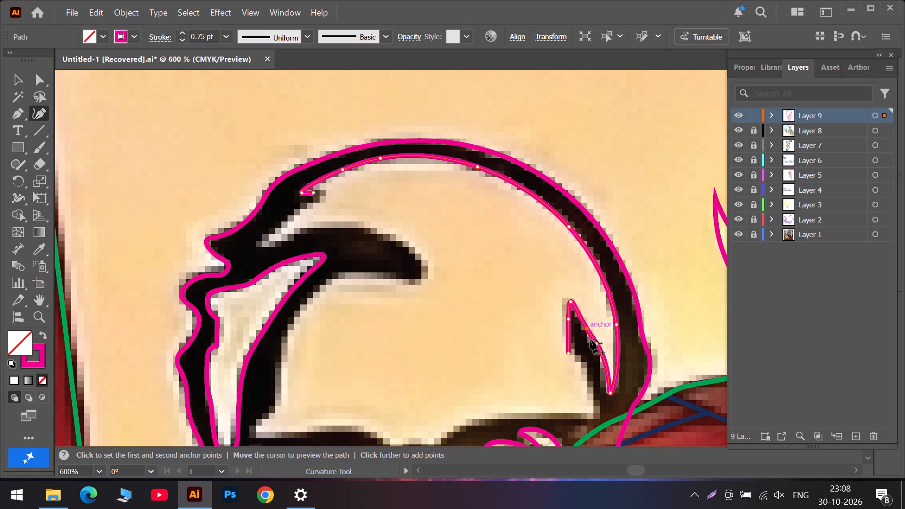
drag(596, 344, 596, 349)
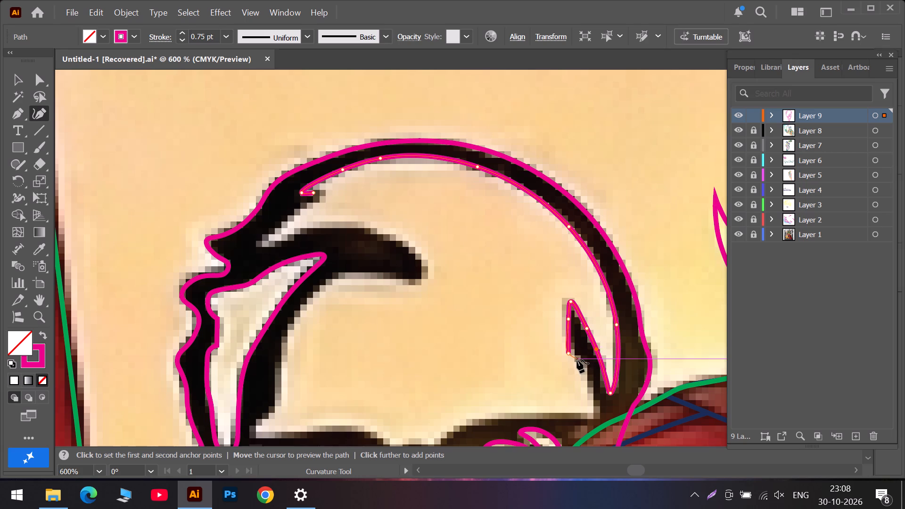
click(577, 360)
click(599, 416)
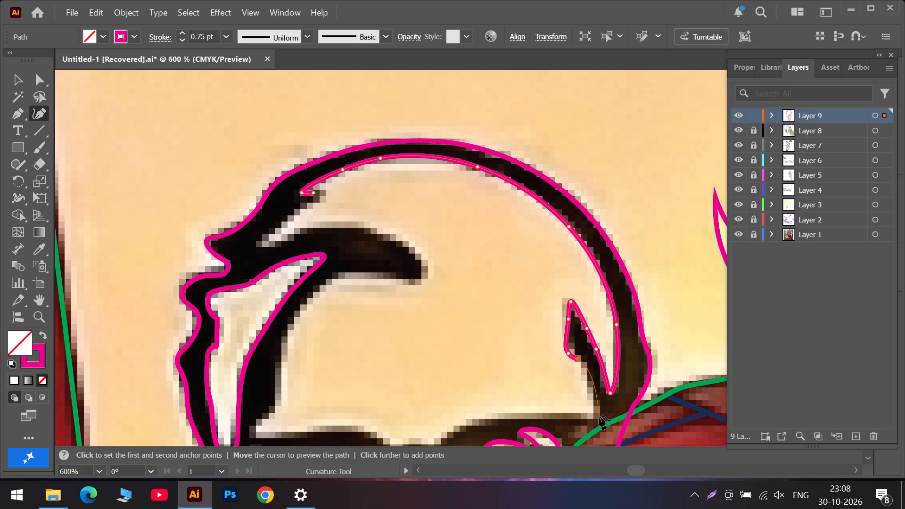
drag(569, 354, 568, 350)
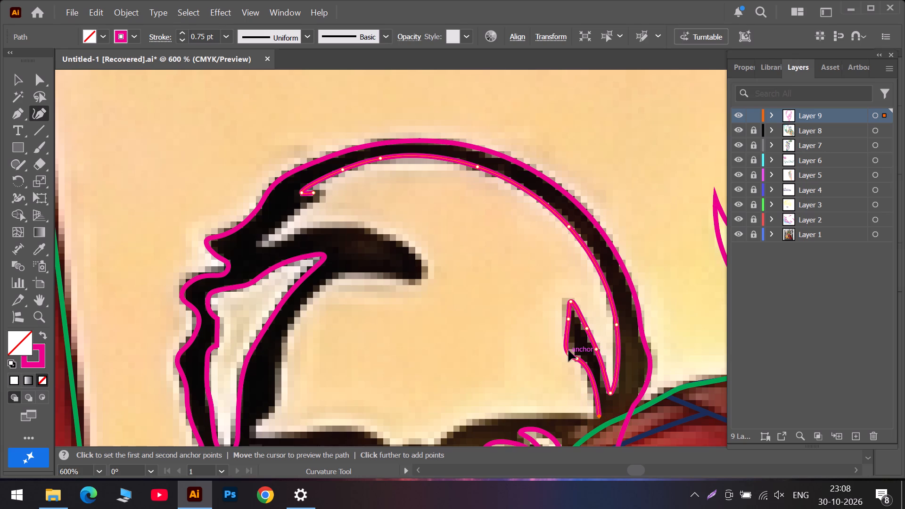
drag(568, 350, 568, 349)
Turn the outline sharply at the streak's base and trace the far eyebrow's upper edge to the dip between the brows.
scroll(540, 381, down, 5)
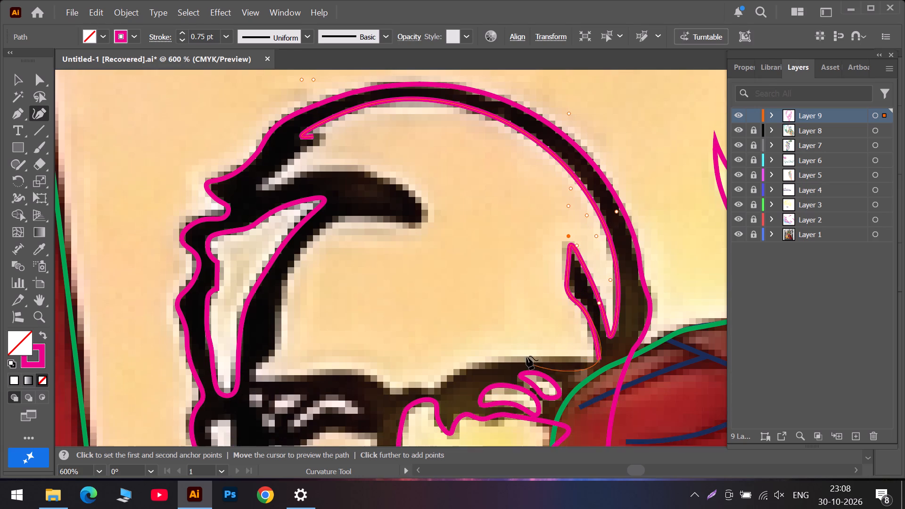
scroll(527, 353, down, 5)
double_click(599, 303)
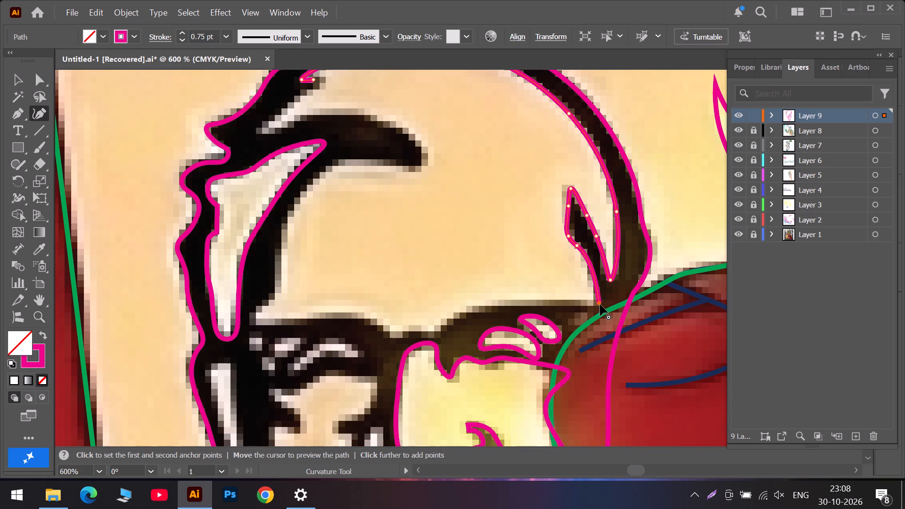
double_click(599, 304)
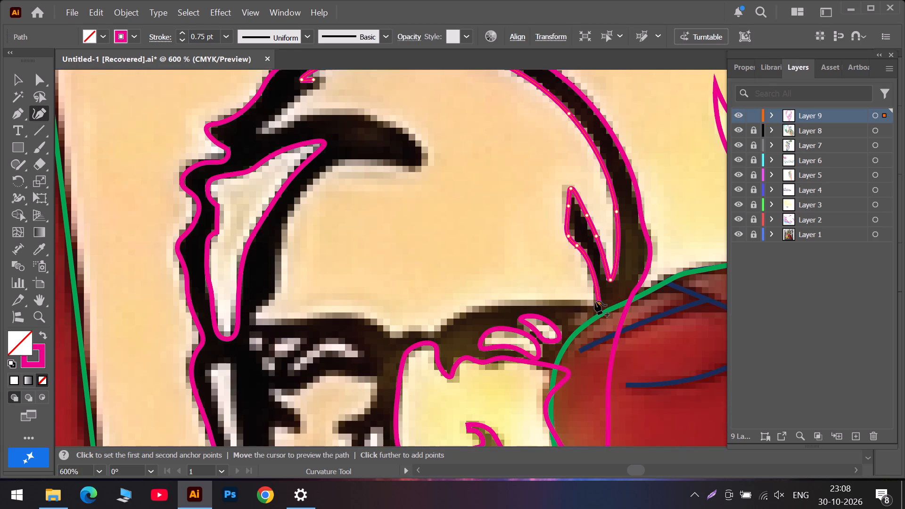
triple_click(599, 303)
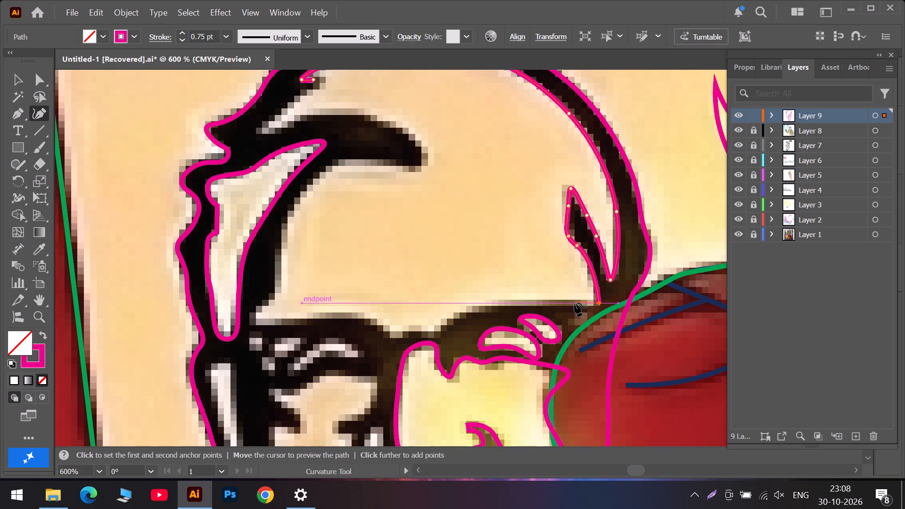
click(574, 303)
click(527, 302)
click(485, 307)
click(450, 319)
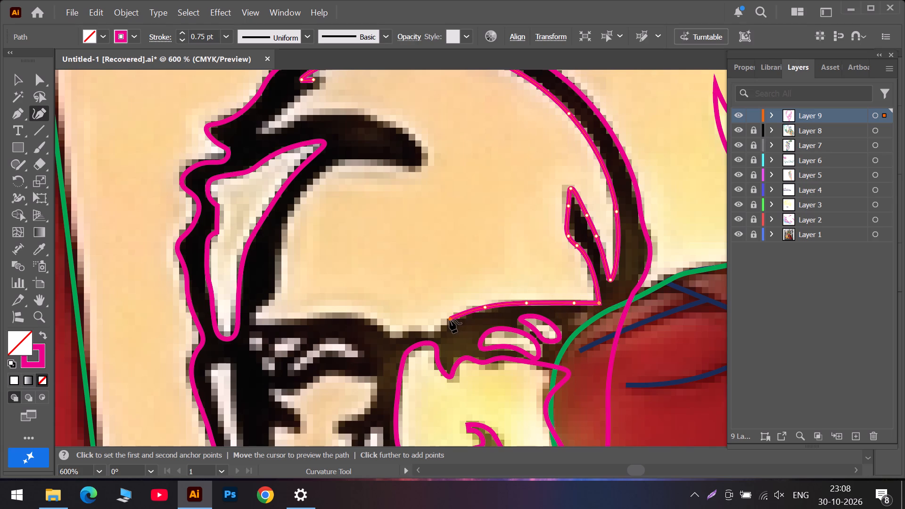
click(437, 336)
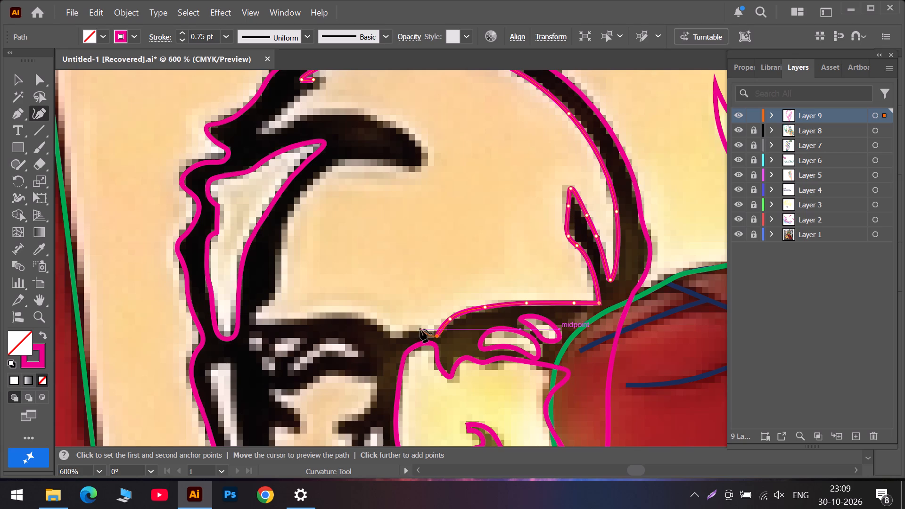
click(420, 329)
click(394, 334)
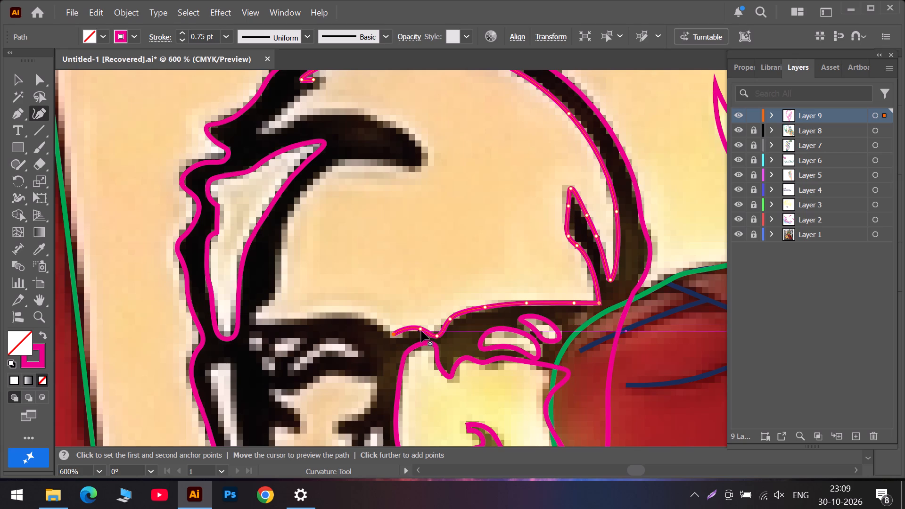
Reposition the anchors around the dip between the brows and the inner end of the far eyebrow to fit the dark edge.
drag(421, 331, 416, 332)
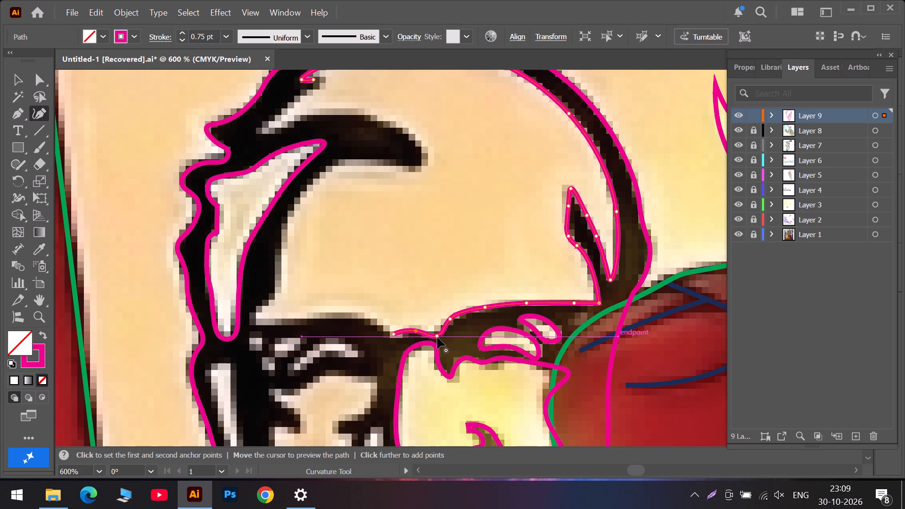
drag(437, 337, 440, 332)
drag(450, 318, 451, 317)
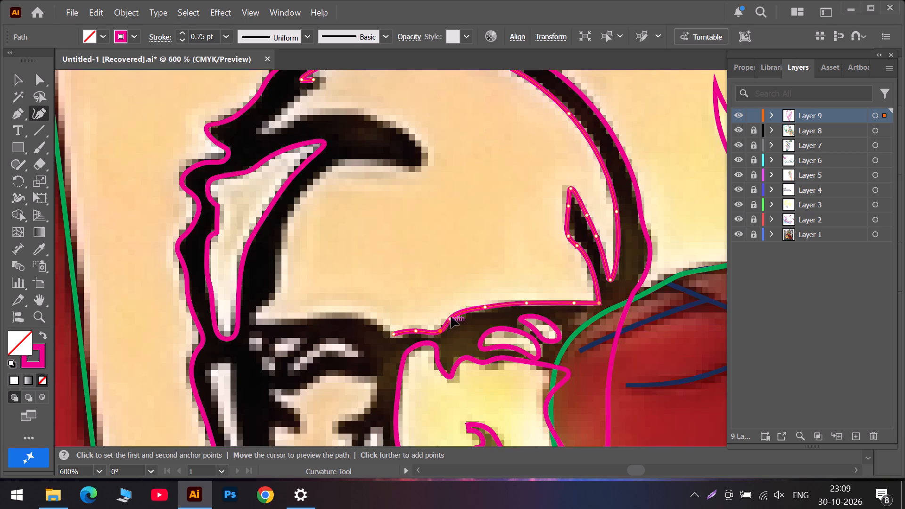
drag(451, 317, 463, 315)
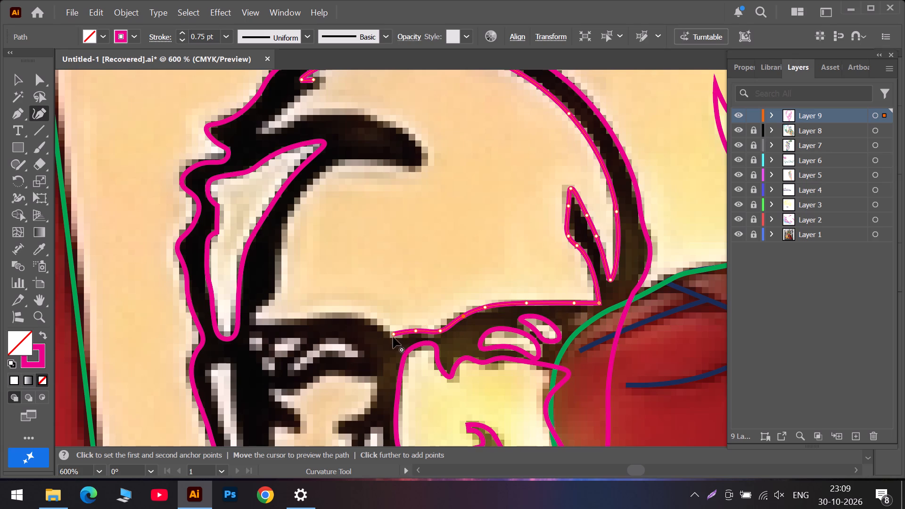
Continue the forehead outline along the near eyebrow's upper edge to the corner where it meets the dark hair.
click(378, 324)
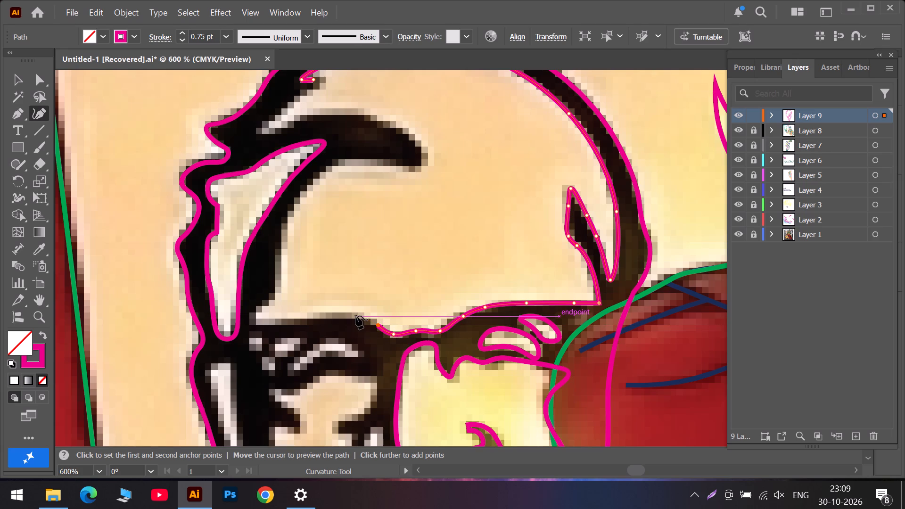
click(356, 316)
click(329, 316)
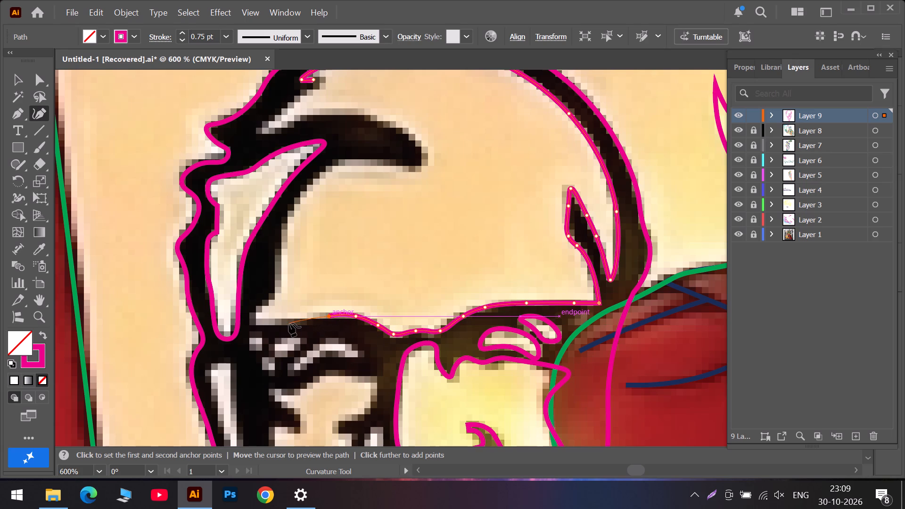
click(291, 321)
click(264, 326)
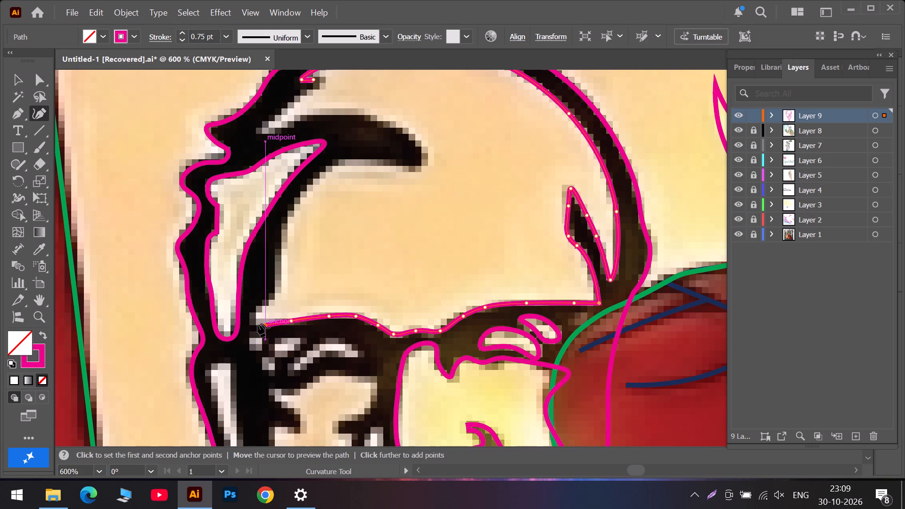
click(252, 321)
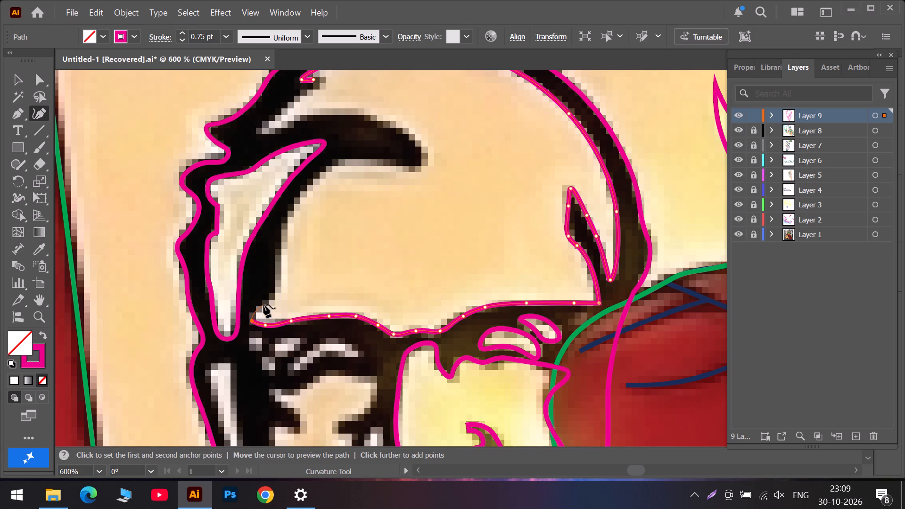
Trace up the dark hair's inner edge from the eyebrow corner and along the underside of the forelock to its tip.
click(259, 304)
click(274, 294)
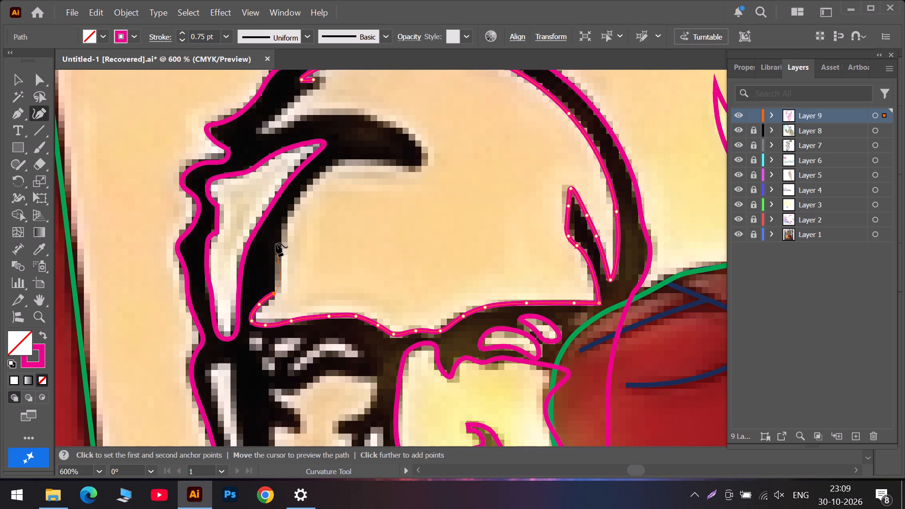
click(281, 232)
drag(295, 200, 297, 195)
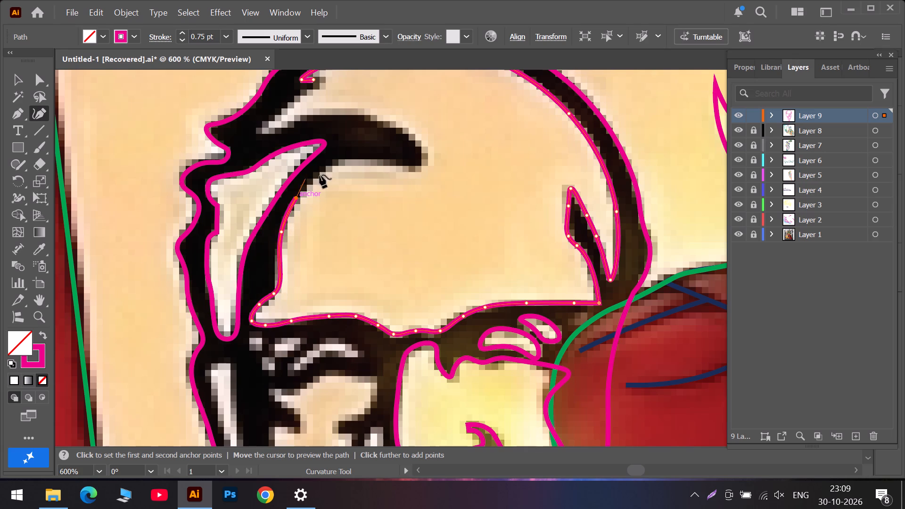
drag(333, 164, 344, 164)
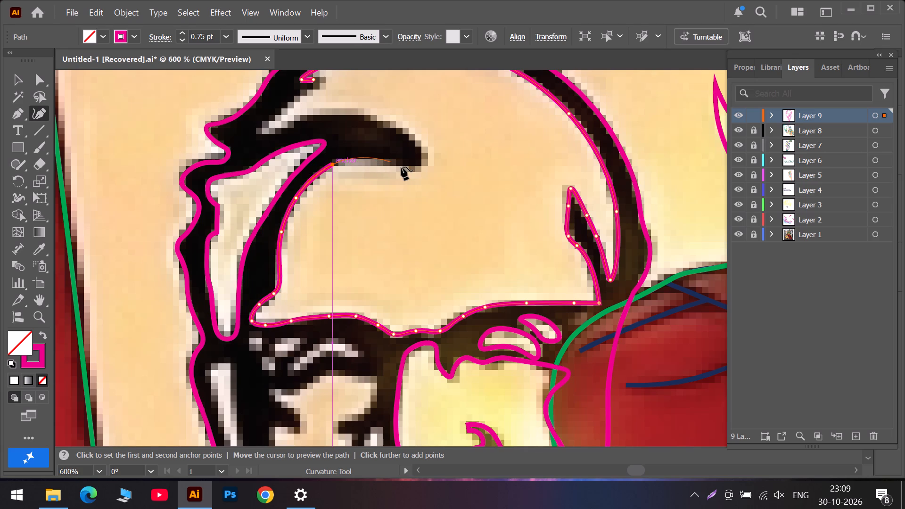
click(401, 167)
click(419, 167)
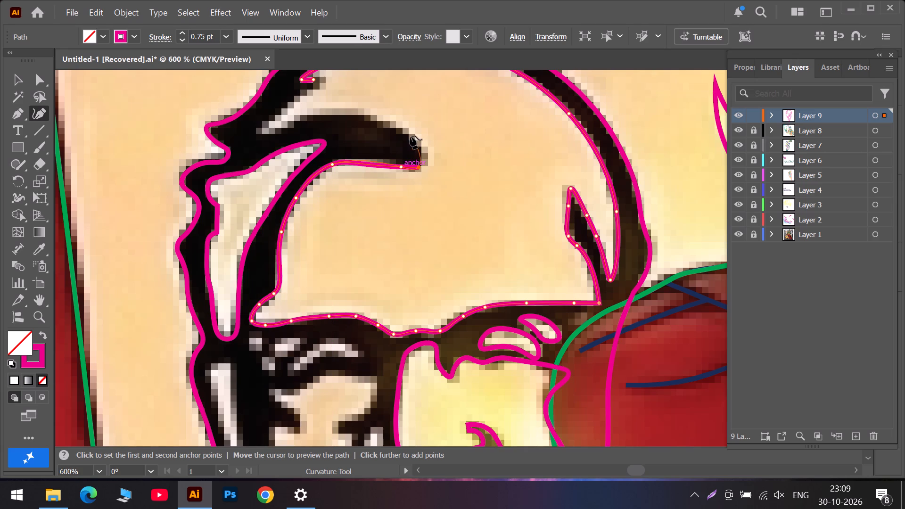
Trace around the forelock's tip, back along its upper edge and through the light gap, closing the forehead outline at the starting spike.
click(410, 136)
scroll(398, 131, up, 4)
click(362, 159)
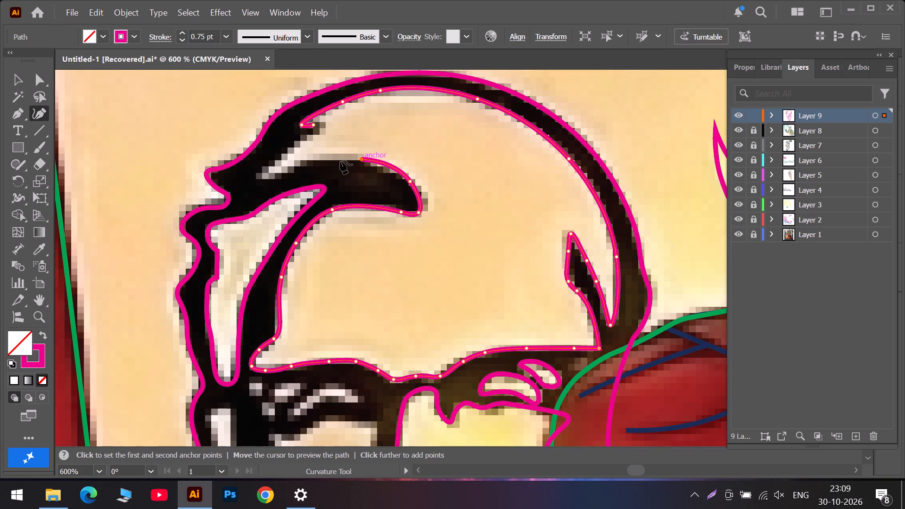
click(302, 165)
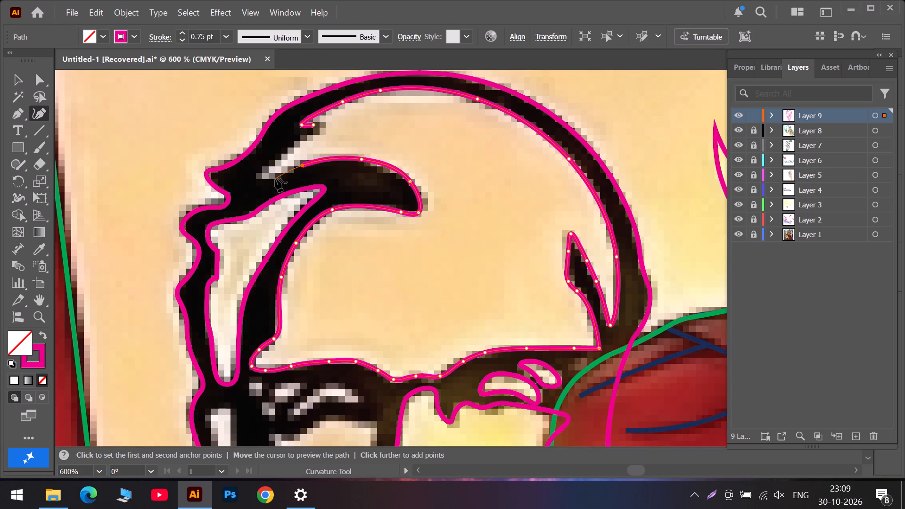
click(275, 179)
click(257, 173)
click(280, 158)
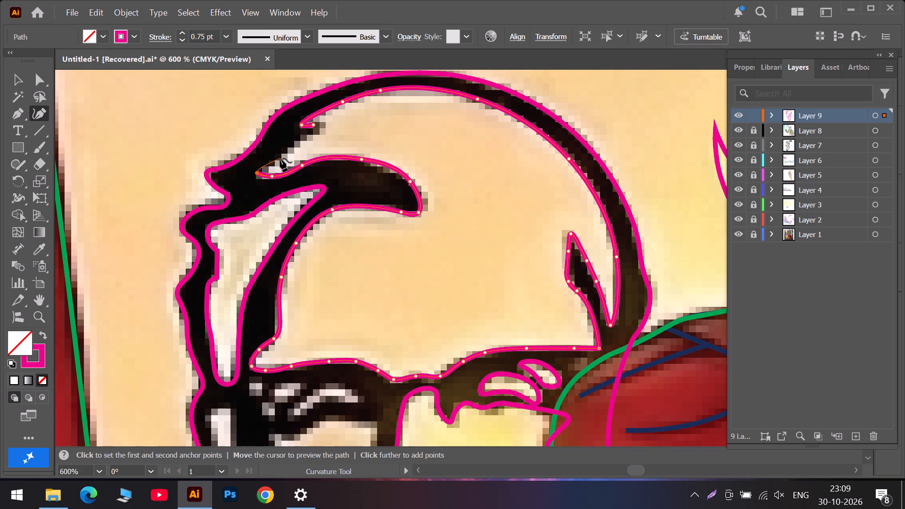
click(313, 126)
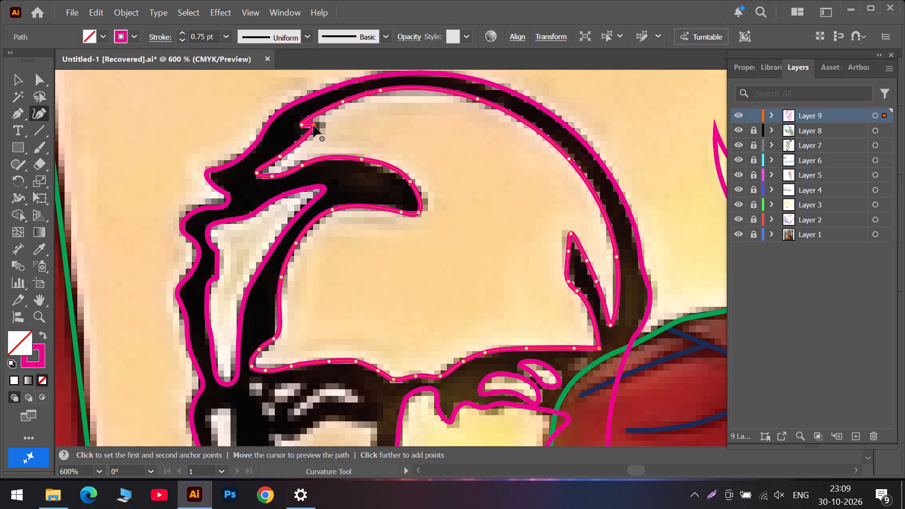
Refine the hair spike and light gap by extending the spike's tip, adding anchors along its lower edge and adjusting the gap's anchors.
drag(313, 126, 321, 126)
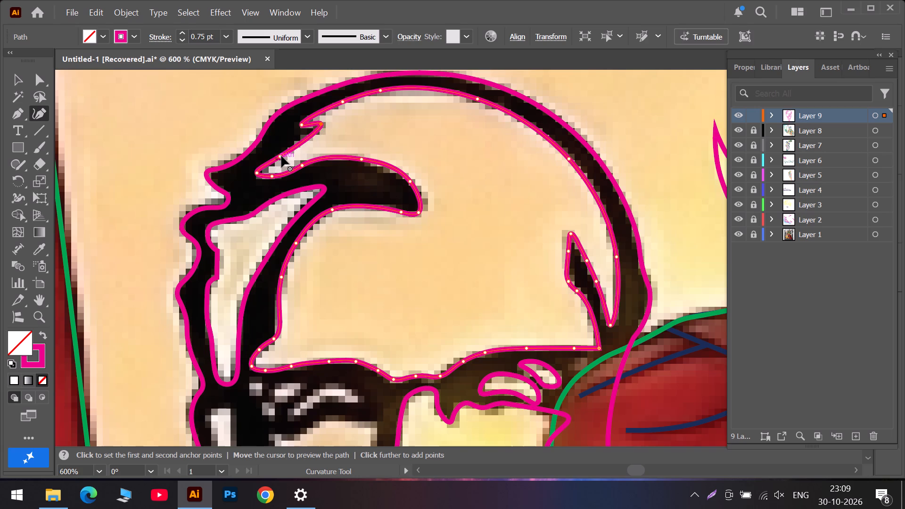
drag(281, 156, 302, 138)
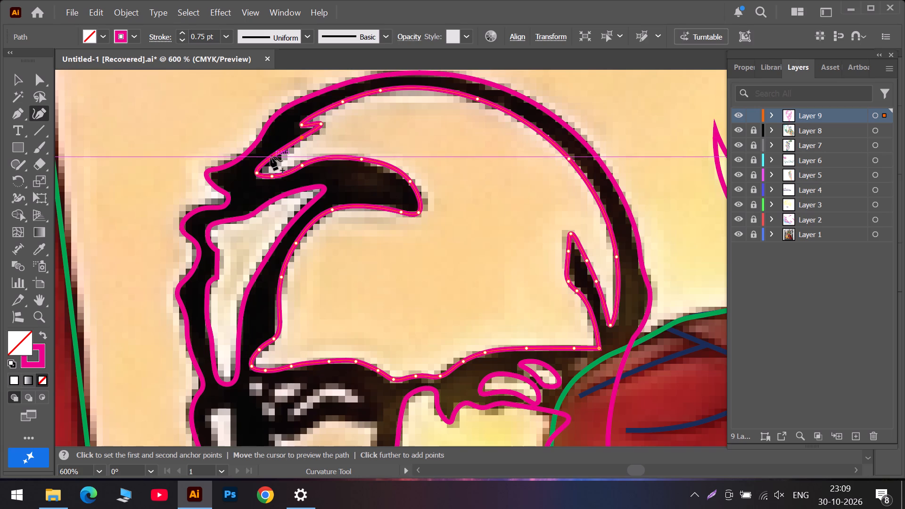
drag(271, 157, 278, 161)
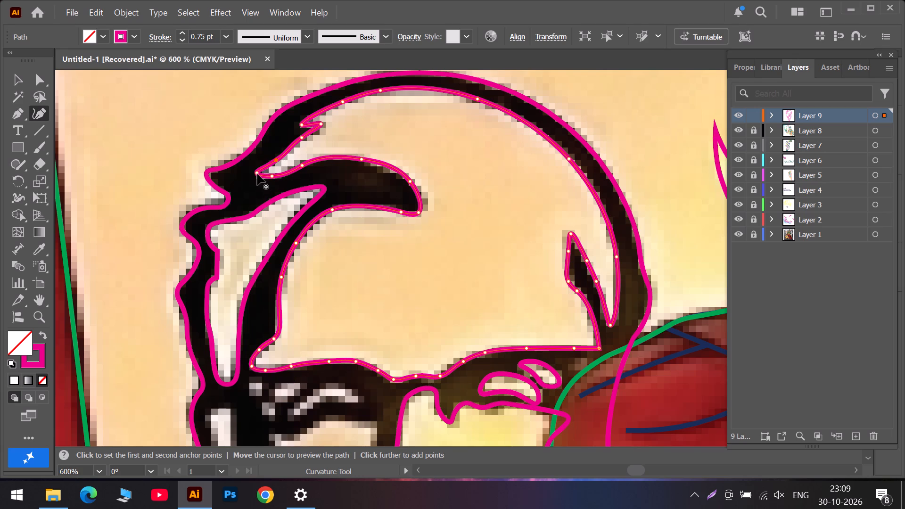
click(257, 174)
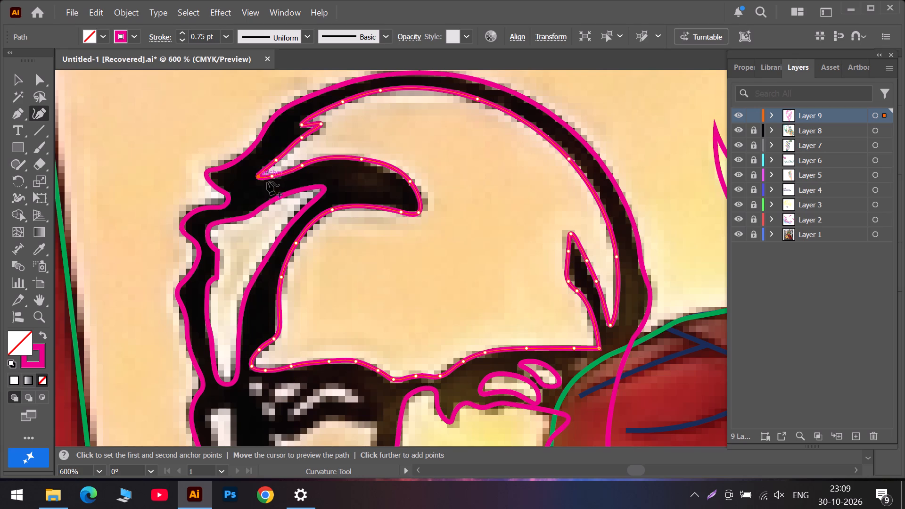
drag(272, 178, 277, 178)
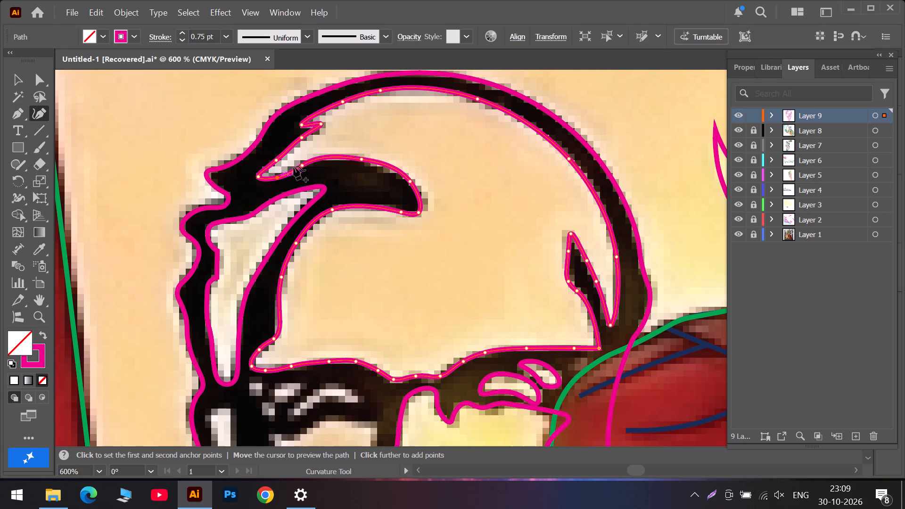
double_click(304, 165)
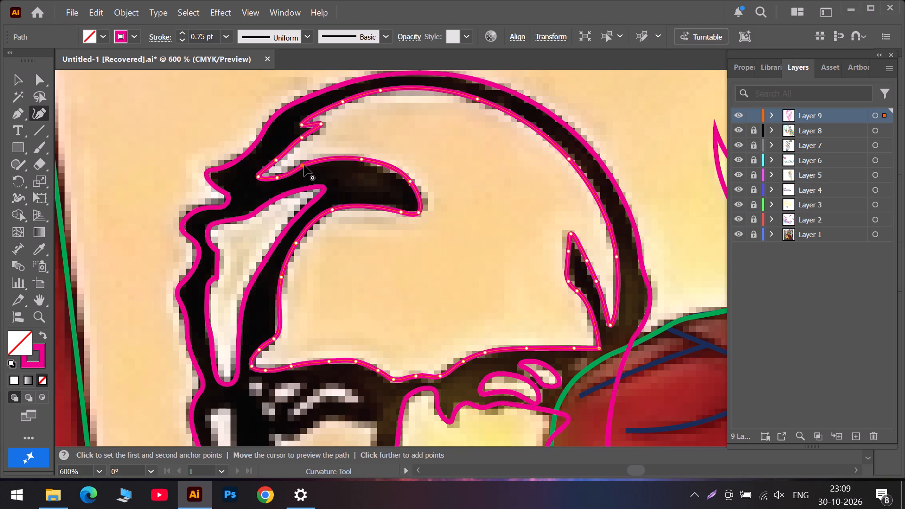
click(304, 165)
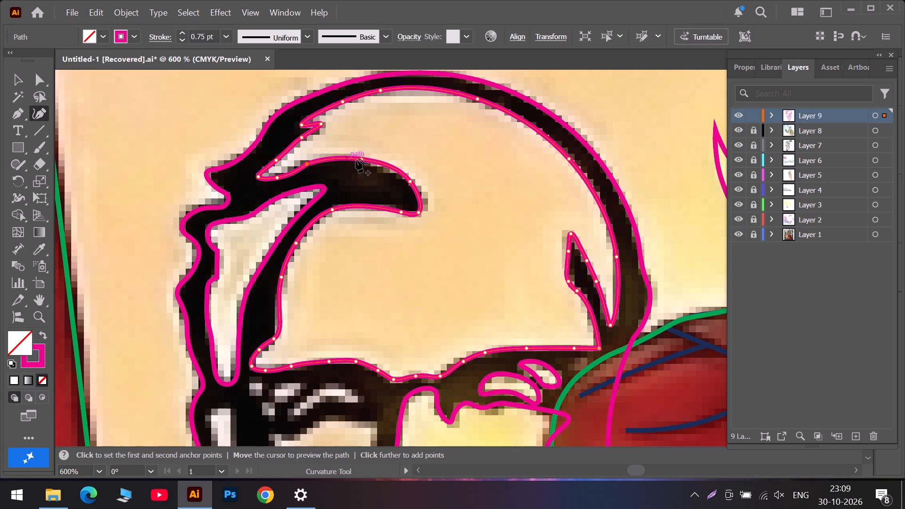
Refine the forehead outline by fitting anchors to the forelock's upper edge and sharpening the corner at the dark hair's lower inner end.
click(361, 159)
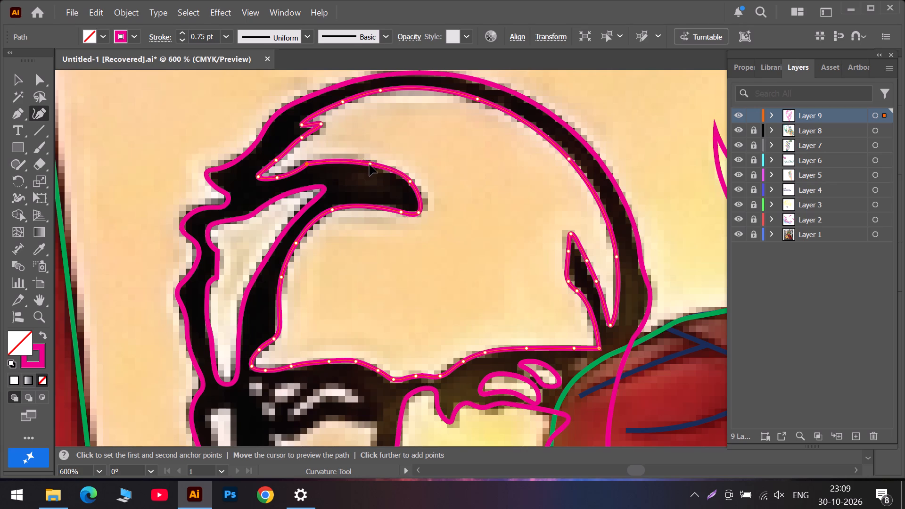
drag(395, 171, 390, 172)
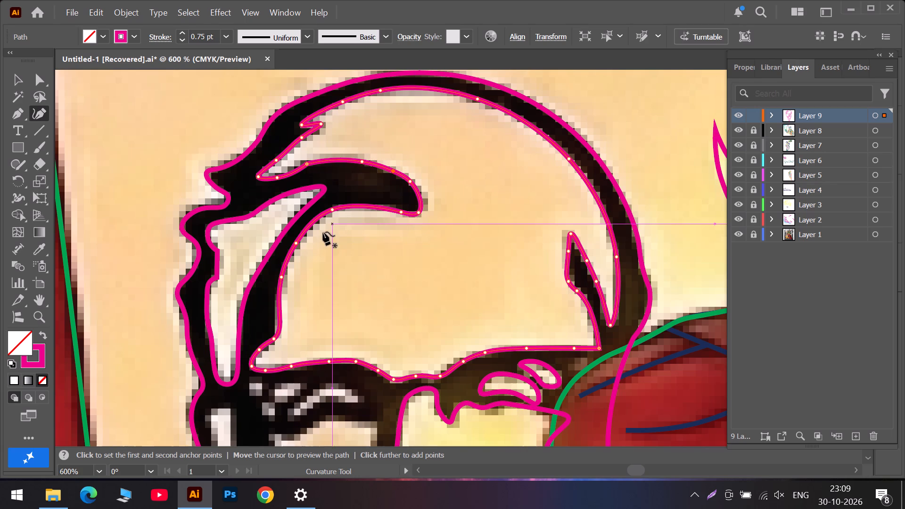
double_click(275, 338)
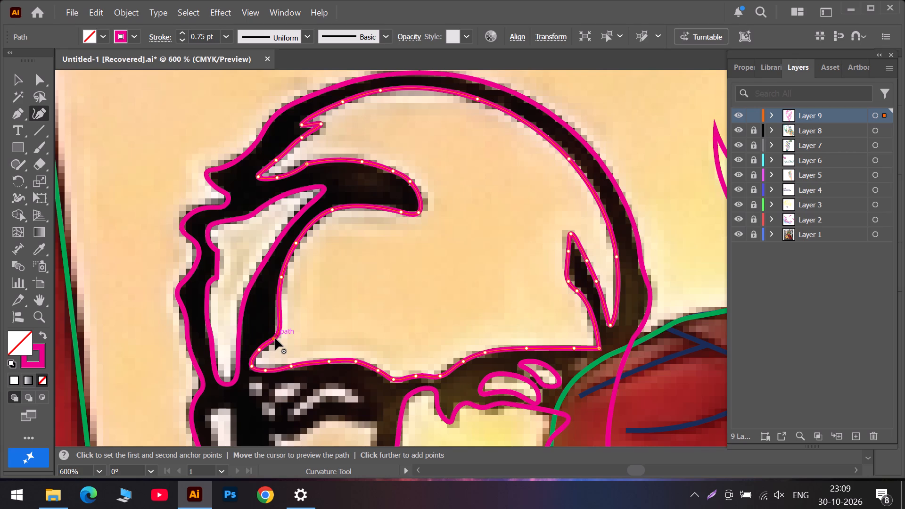
drag(275, 338, 275, 345)
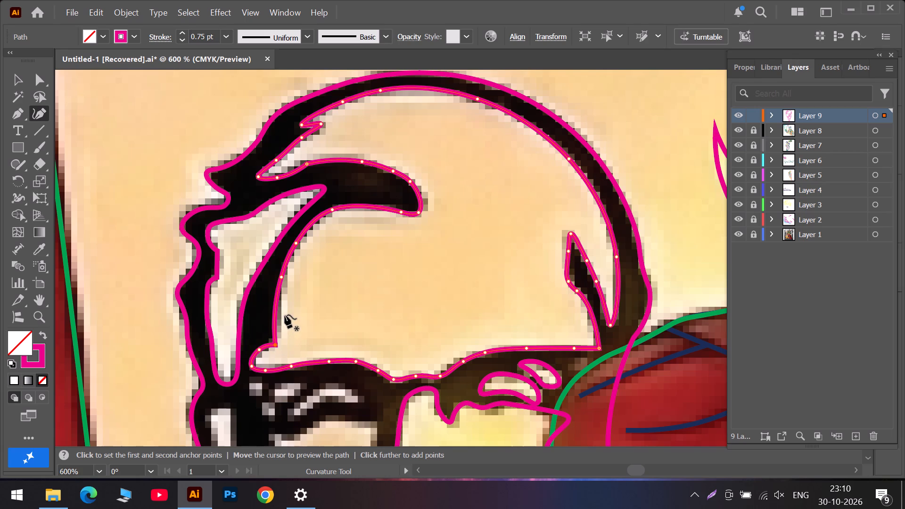
Adjust the forehead outline's lower edge along the near eyebrow, moving anchors at its outer end and at the dip above the nose.
scroll(293, 317, down, 2)
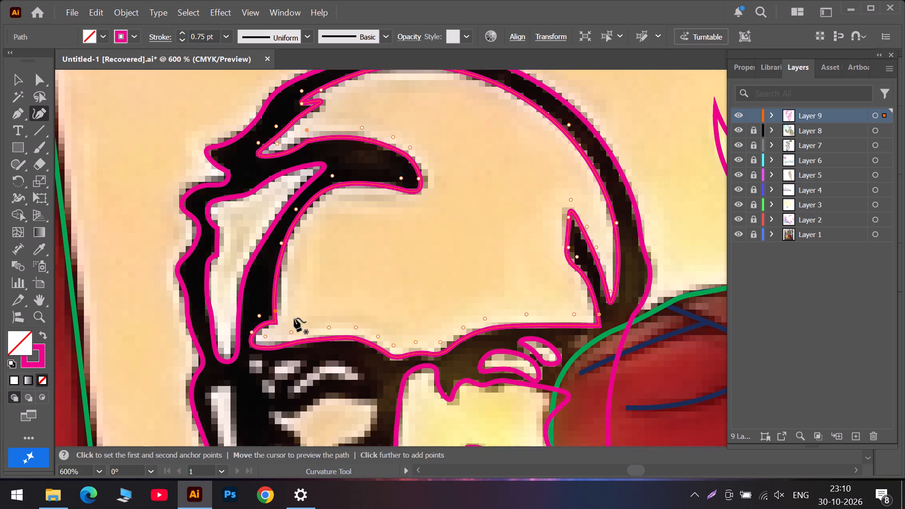
scroll(294, 318, down, 1)
click(356, 328)
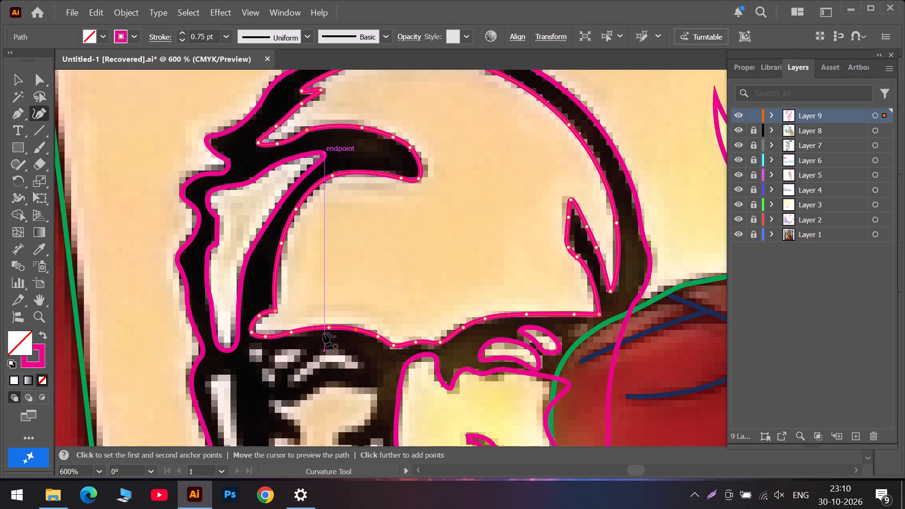
click(252, 332)
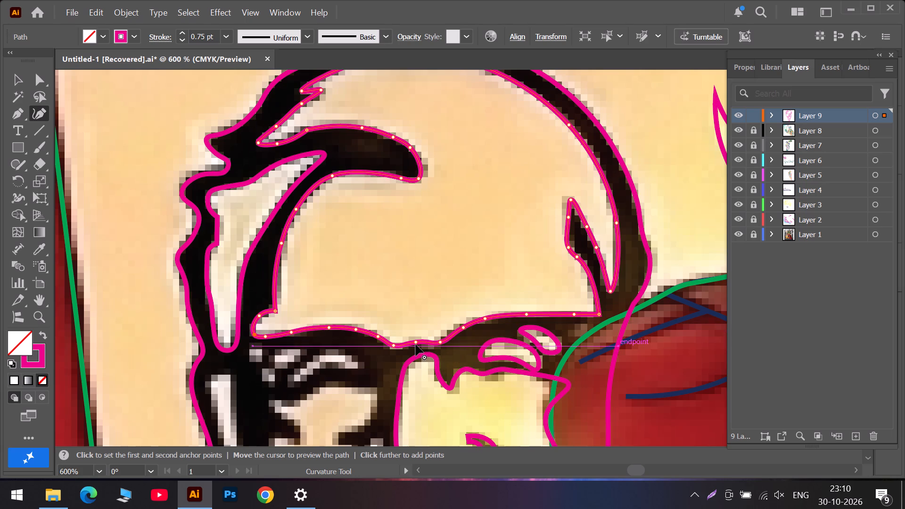
click(392, 347)
drag(415, 343, 411, 345)
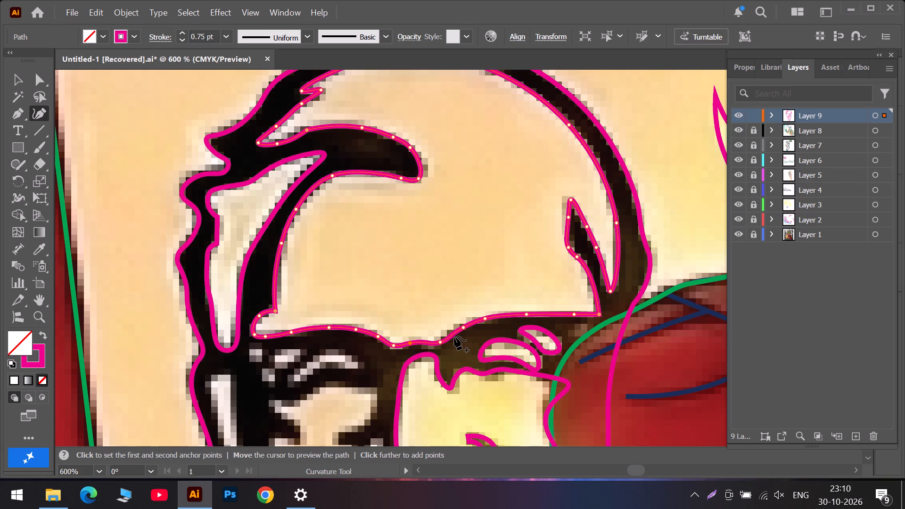
Start tracing the light patch around the near eye, from its upper outer tip through the outer notch and around the pointed bottom.
scroll(456, 337, down, 5)
scroll(362, 344, down, 4)
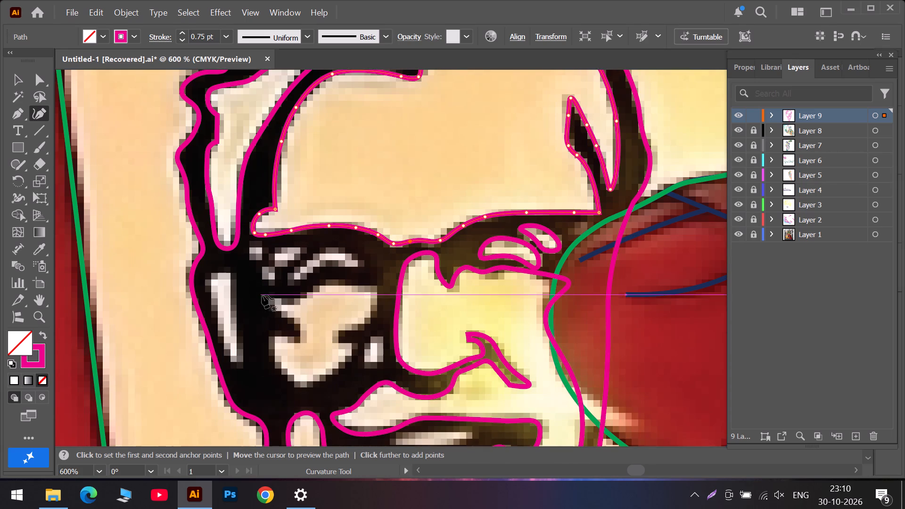
click(270, 303)
click(290, 317)
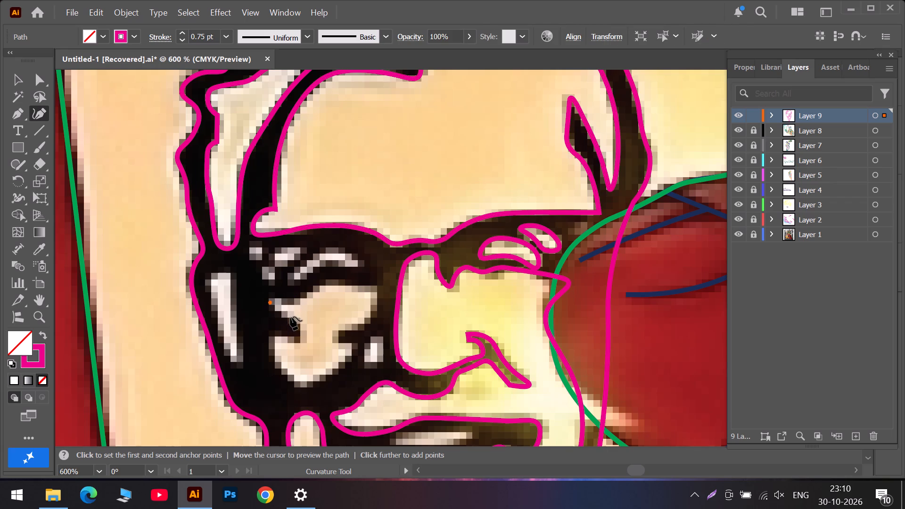
click(298, 337)
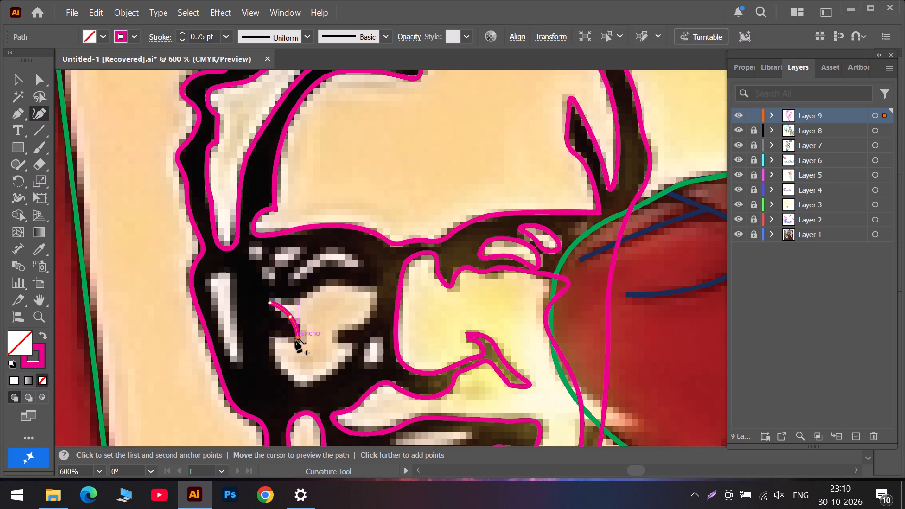
click(287, 334)
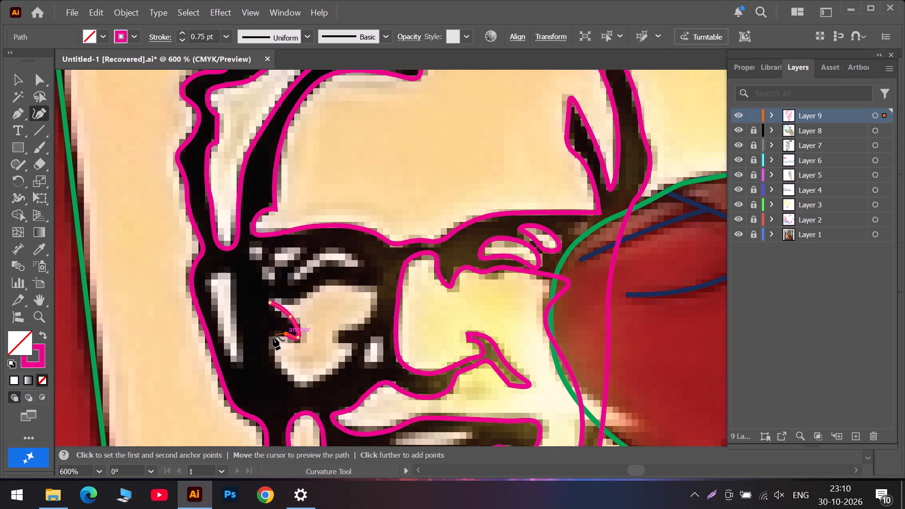
click(271, 338)
click(277, 359)
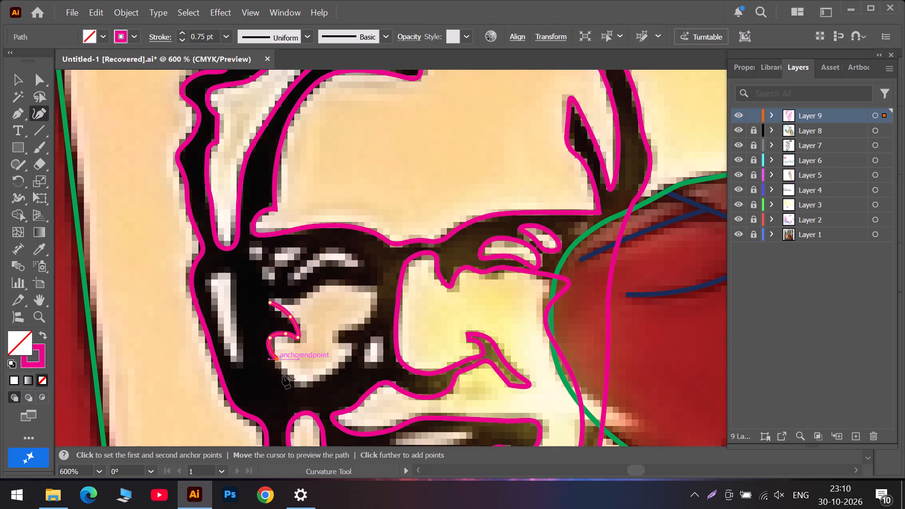
click(291, 377)
click(303, 386)
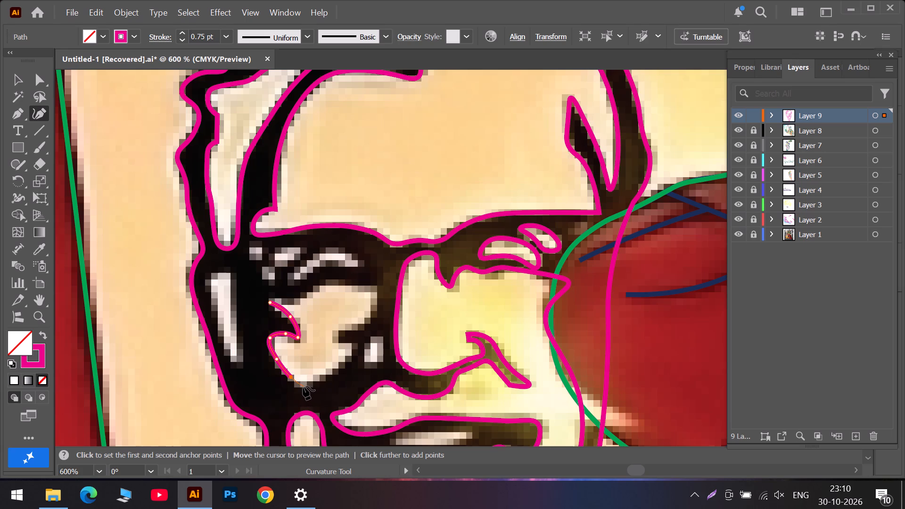
click(337, 366)
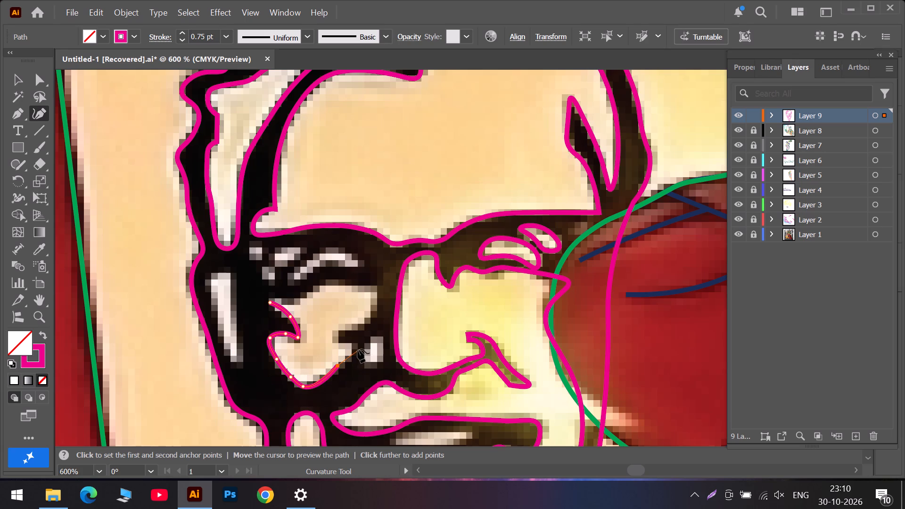
Continue the near-eye patch outline through the sharp inner notch, around the nose side and along the upper edge, closing it at the starting tip.
click(351, 353)
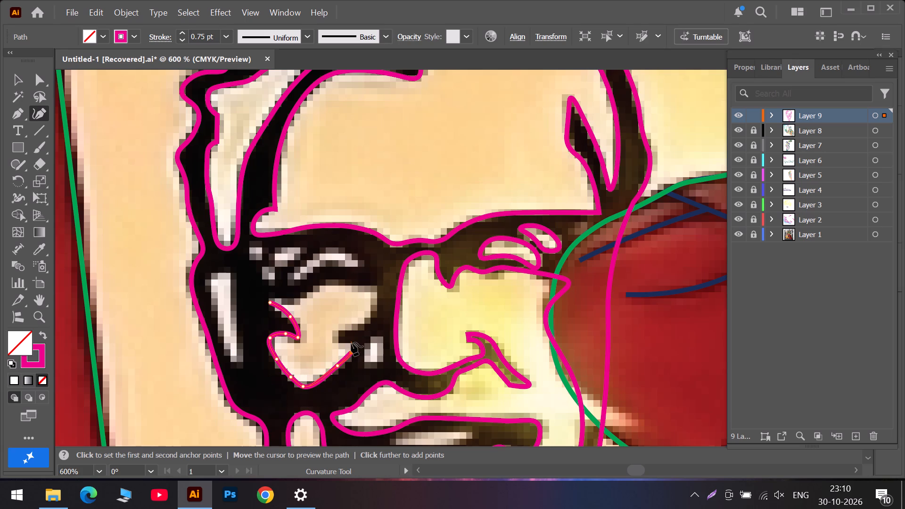
click(351, 343)
triple_click(337, 341)
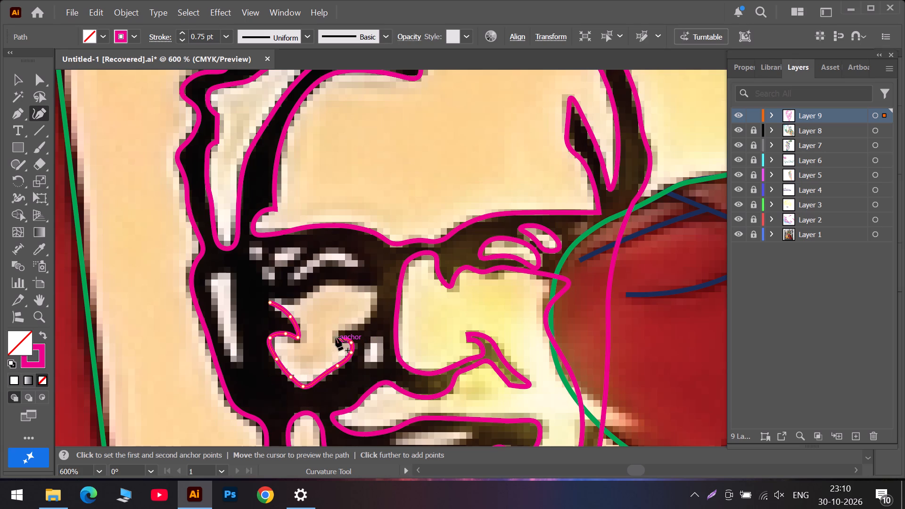
double_click(336, 332)
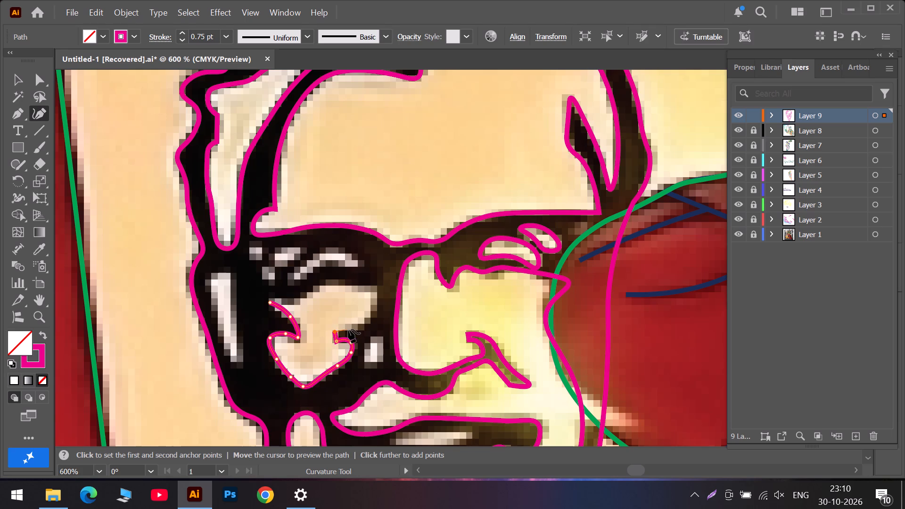
click(349, 329)
click(367, 323)
click(376, 302)
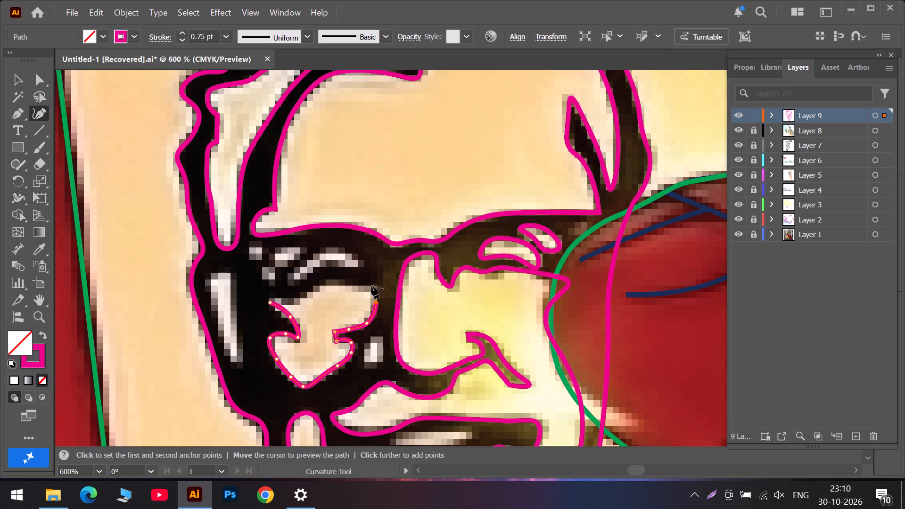
click(371, 285)
click(339, 282)
click(313, 293)
click(288, 301)
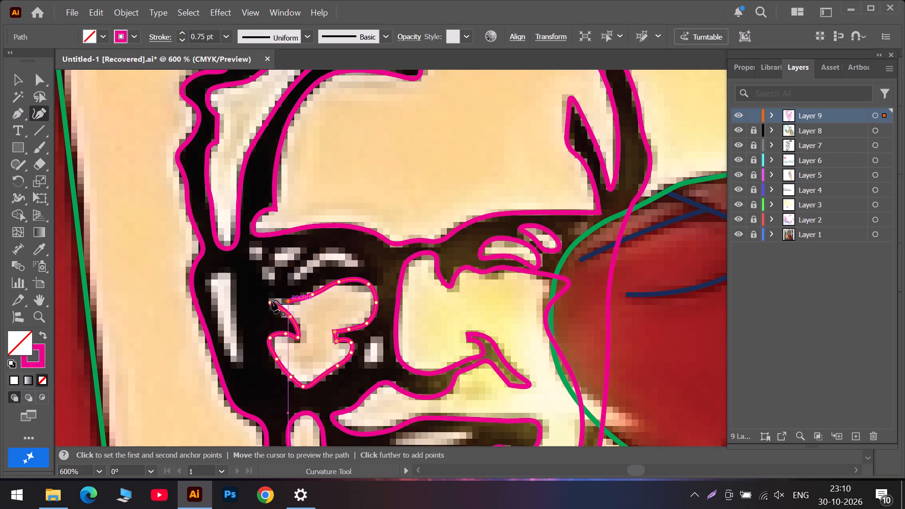
click(270, 301)
Reshape the near-eye patch's upper outer tip into a blunt end with sharp corners and fit the notch edge below it.
double_click(270, 301)
drag(273, 305, 273, 315)
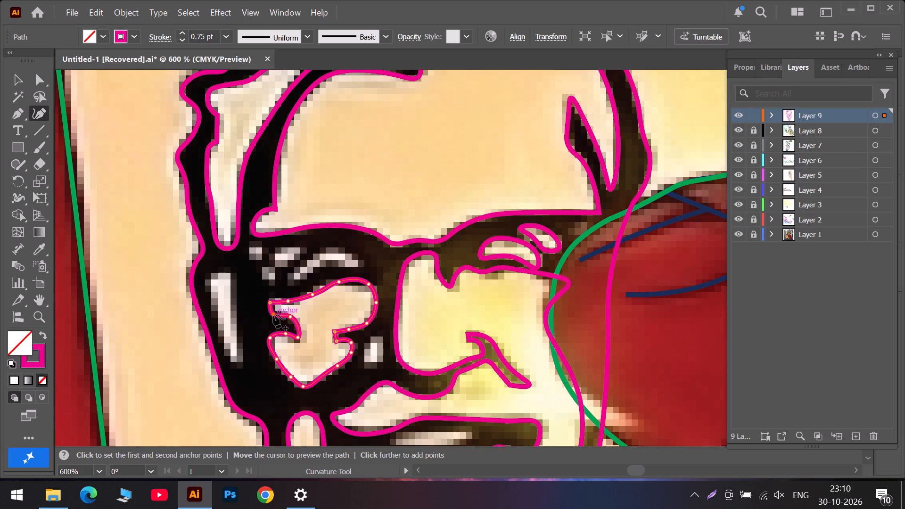
double_click(273, 315)
click(273, 315)
drag(271, 301, 276, 300)
drag(291, 318, 295, 322)
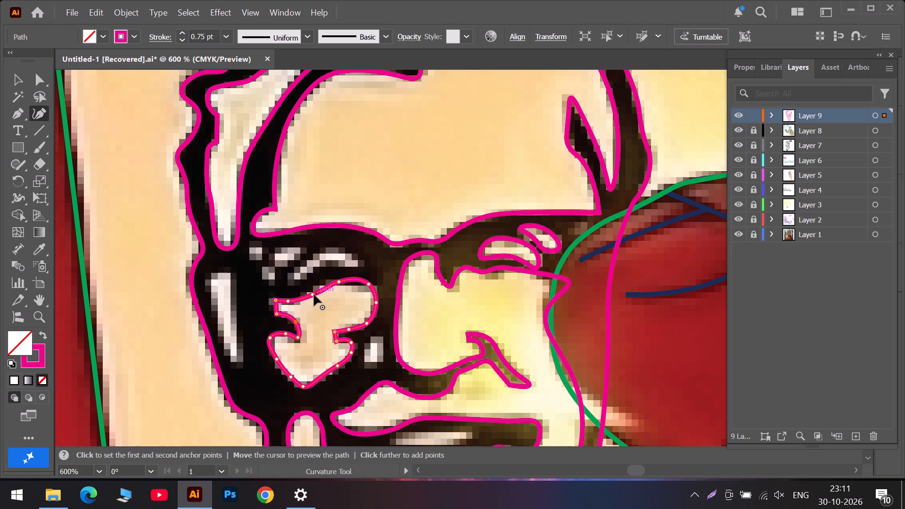
Refine the near-eye patch's upper edge by moving and adding anchors, and make its upper corner beside the nose sharp.
drag(313, 295, 317, 288)
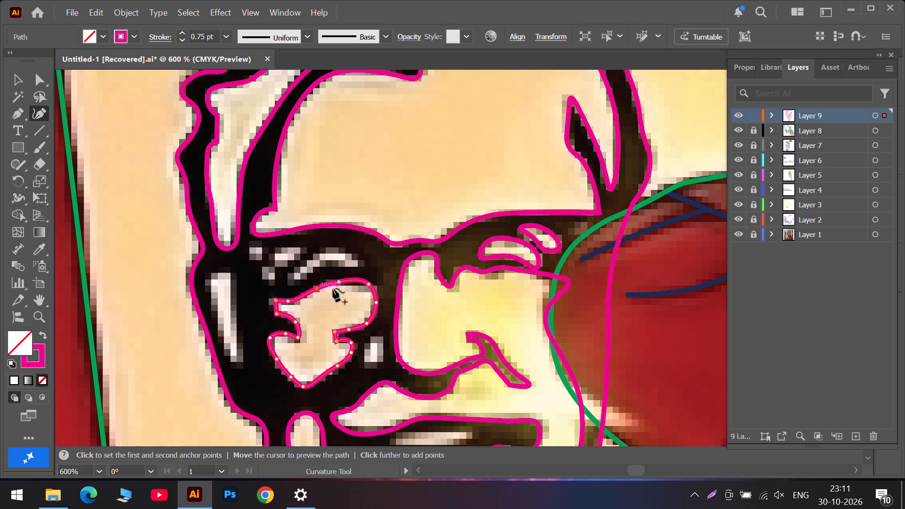
drag(368, 283, 374, 293)
click(339, 283)
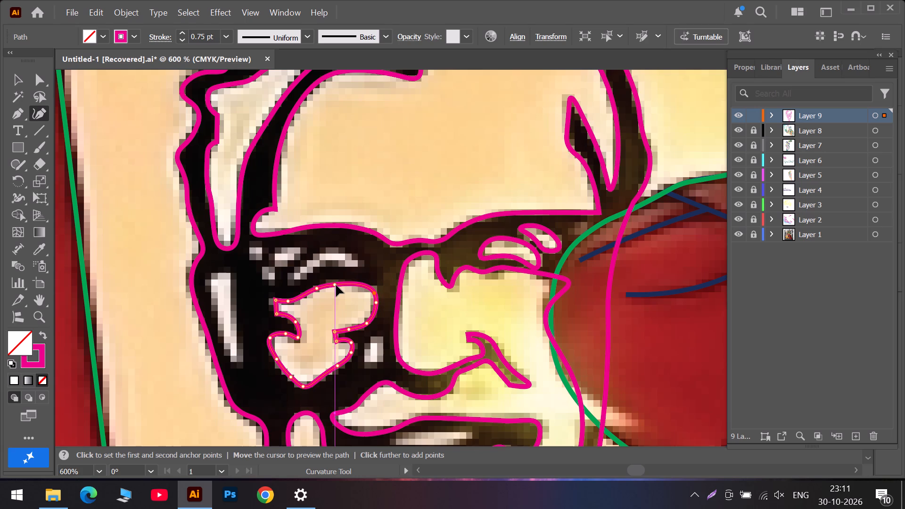
drag(367, 287, 357, 287)
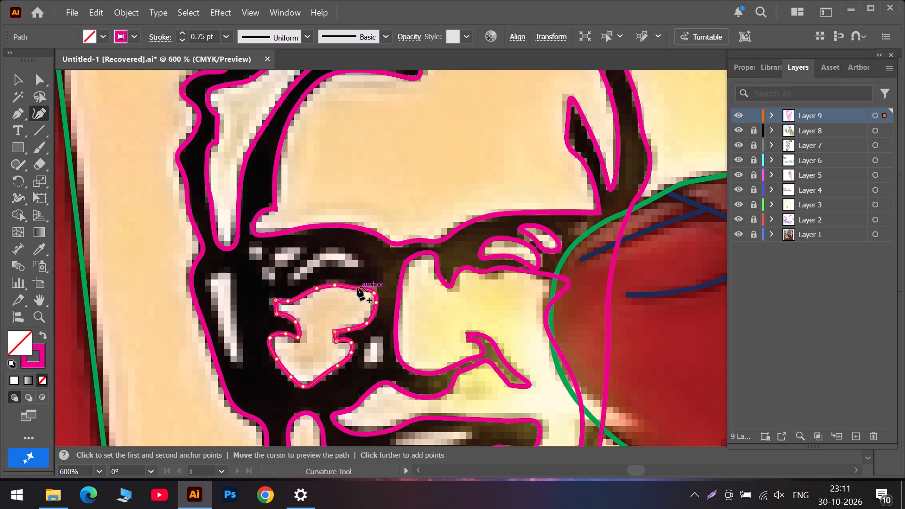
drag(357, 287, 355, 286)
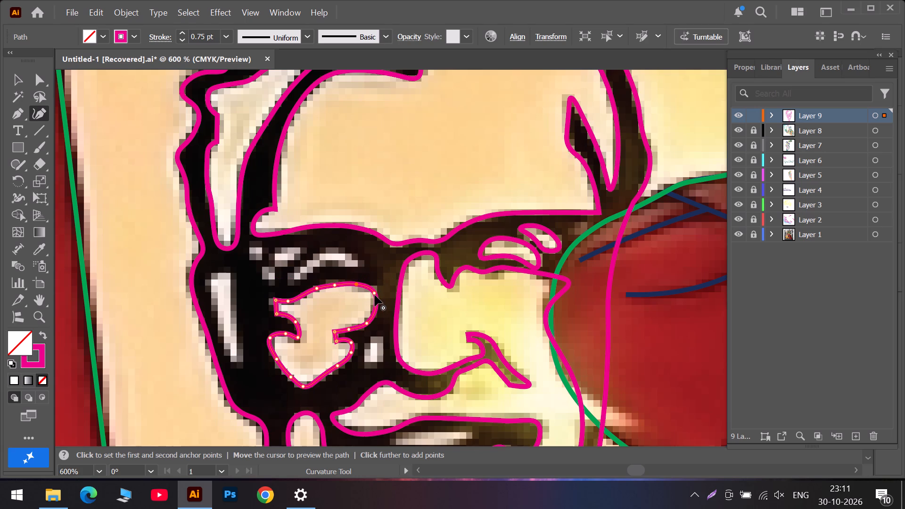
double_click(375, 294)
drag(375, 294, 376, 281)
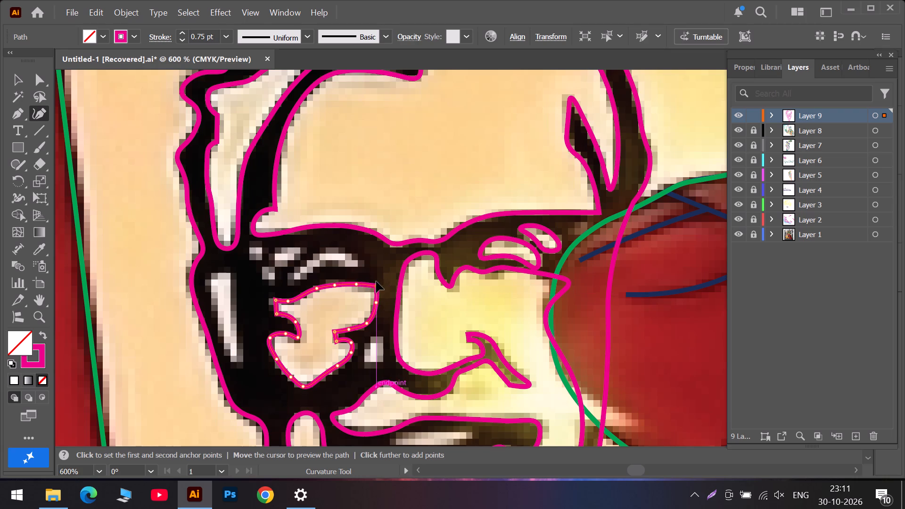
drag(376, 281, 379, 288)
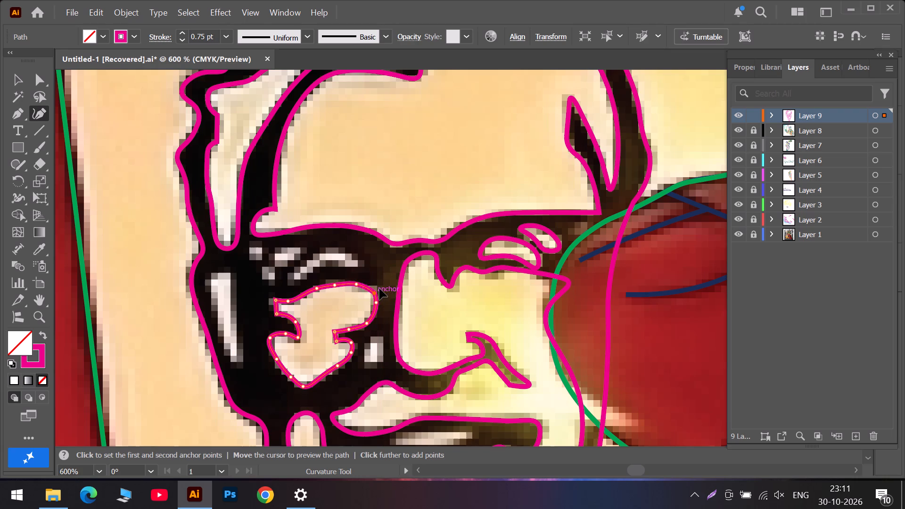
drag(379, 288, 376, 288)
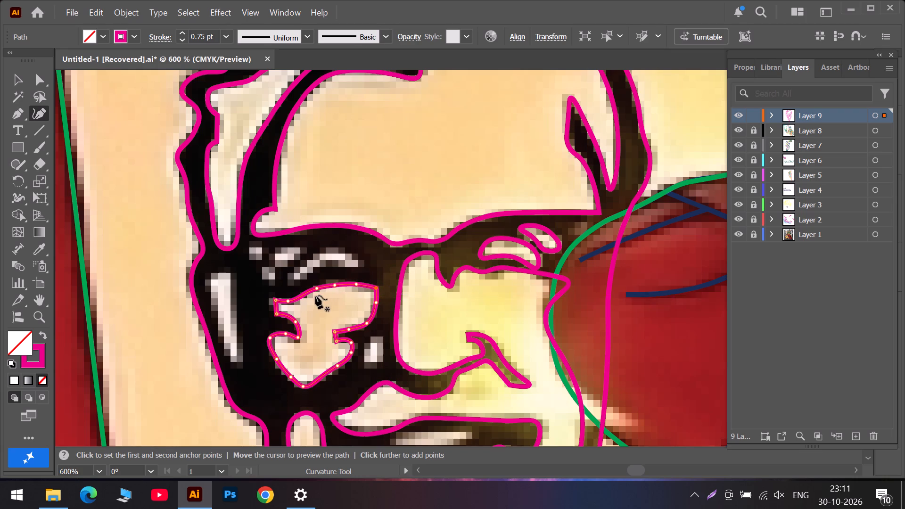
click(303, 294)
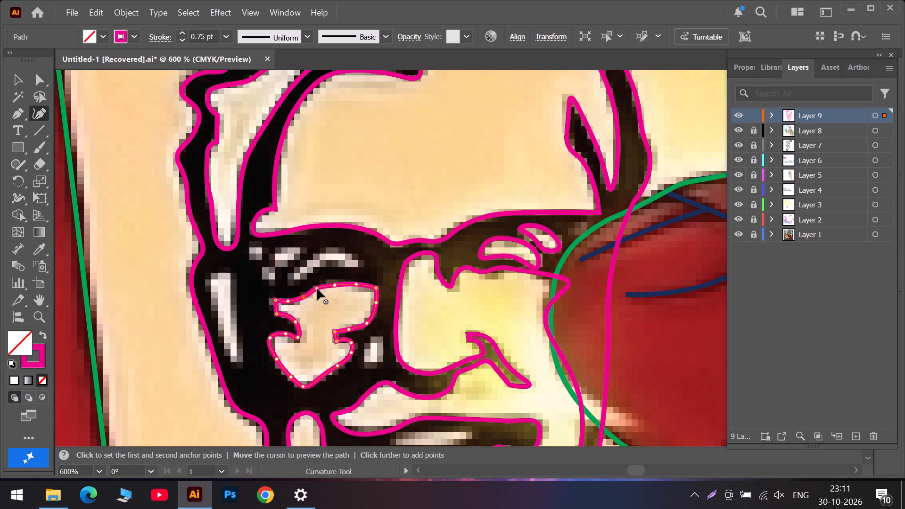
Adjust the near-eye patch's upper-edge anchor and fit the nose-side edge and inner notch corners to the light area.
click(317, 289)
scroll(345, 329, down, 4)
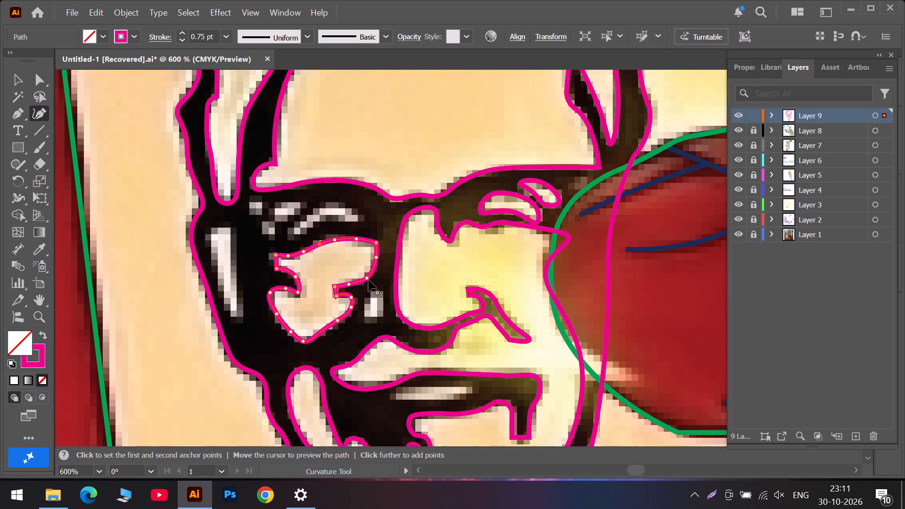
drag(368, 279, 366, 281)
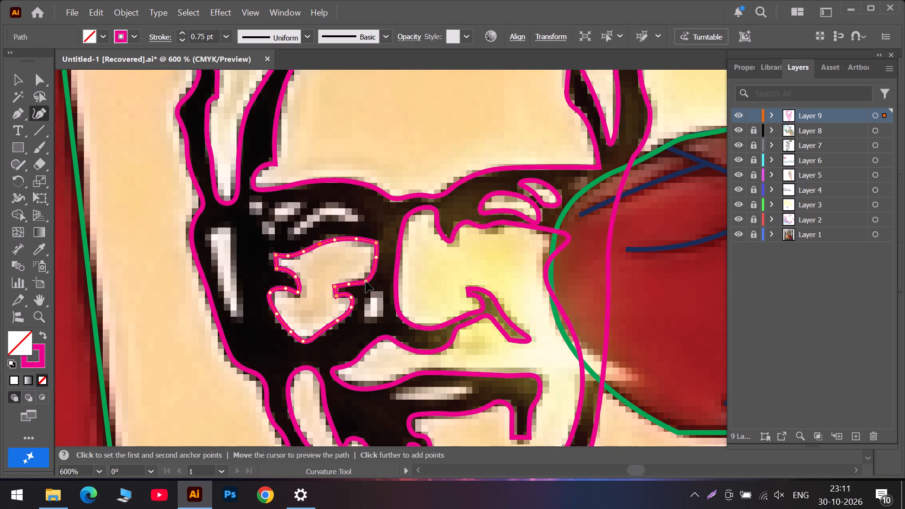
drag(366, 281, 363, 282)
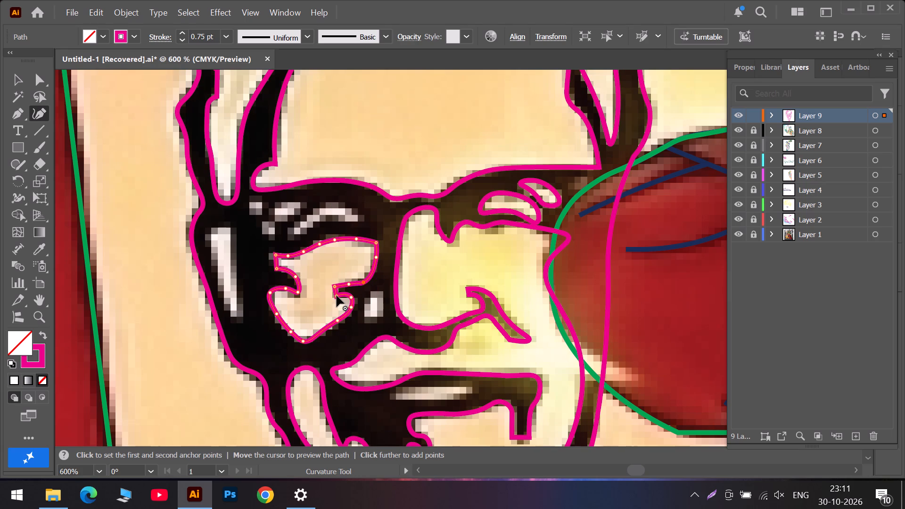
click(337, 296)
drag(334, 287, 339, 287)
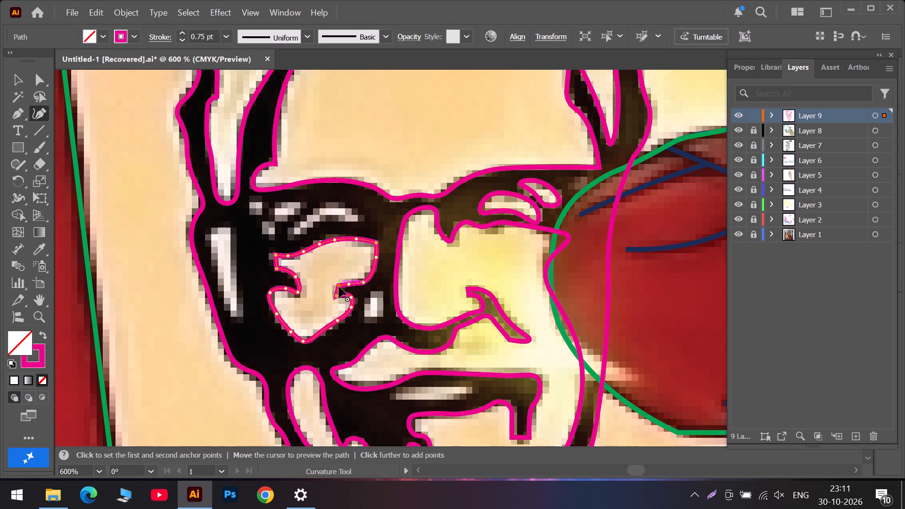
click(336, 295)
Reshape the near-eye patch's lower lobe into a rounded bottom by repositioning the anchors along its outer side, base and inner side.
click(292, 333)
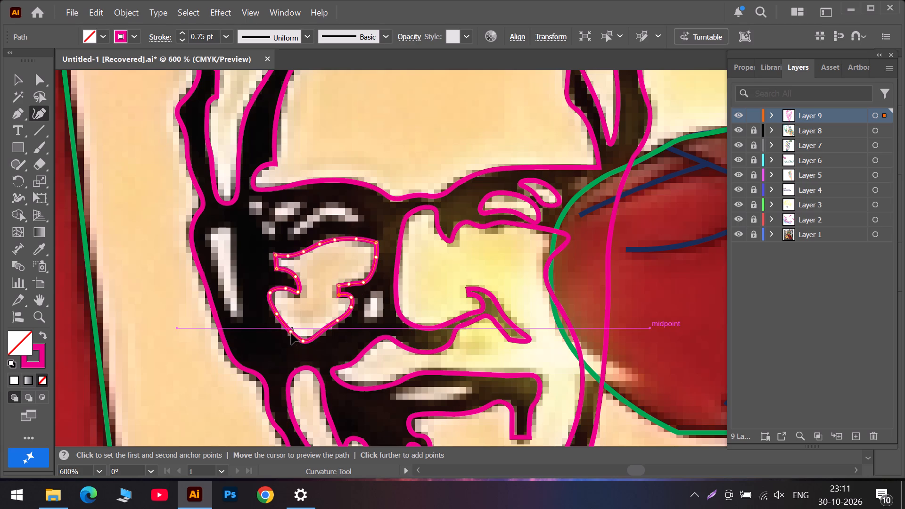
click(277, 315)
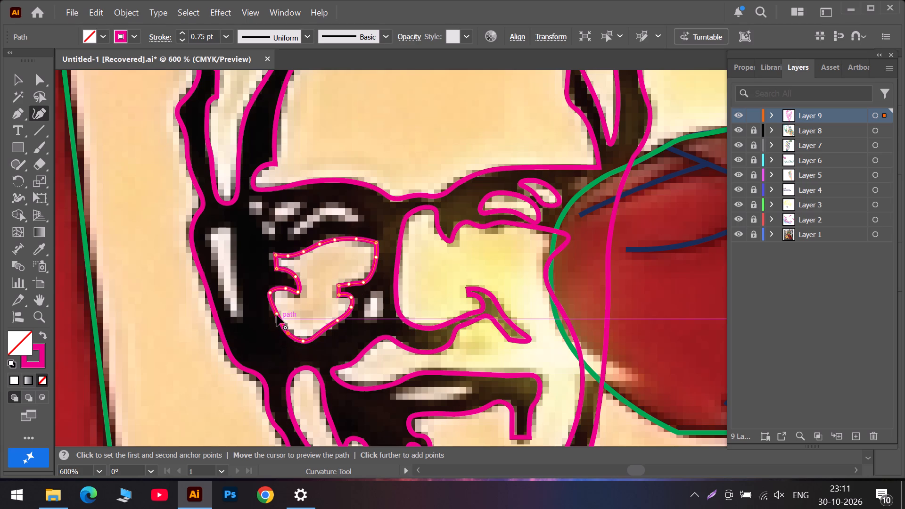
drag(270, 292, 274, 293)
drag(337, 320, 339, 326)
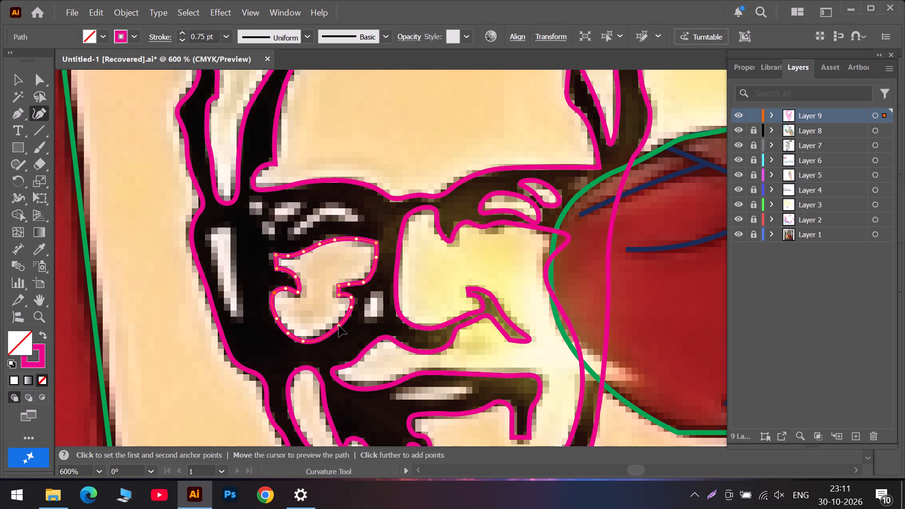
drag(339, 326, 335, 326)
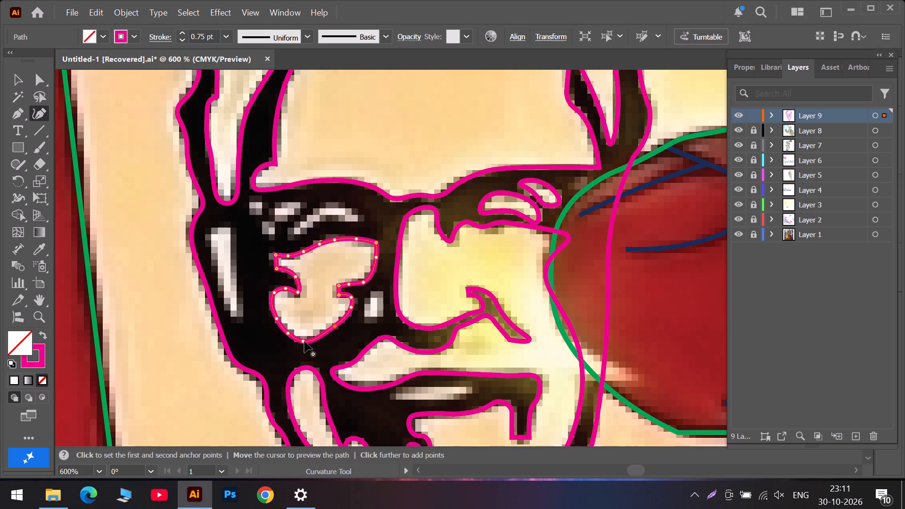
click(304, 341)
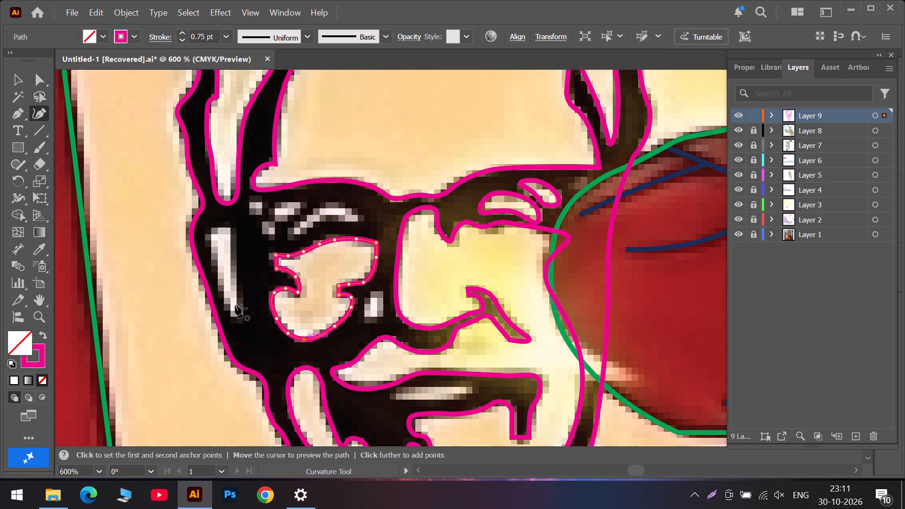
Trace the short slanted highlight above the near-eye patch's outer end as a closed leaf shape and smooth its upper edge.
scroll(213, 289, up, 4)
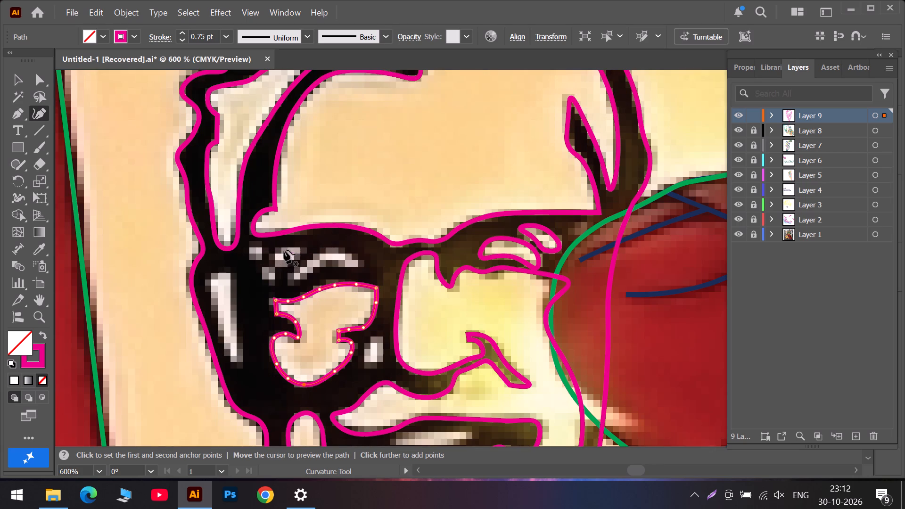
click(287, 246)
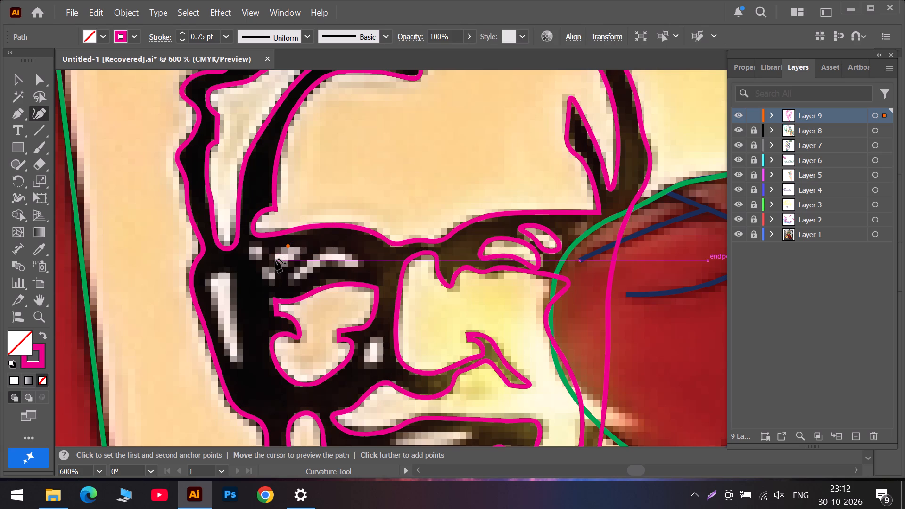
click(275, 259)
click(264, 278)
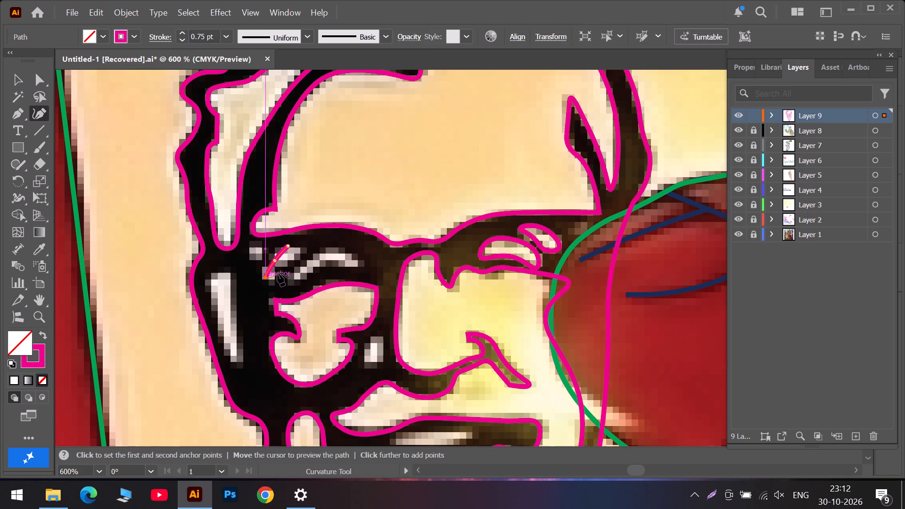
click(281, 267)
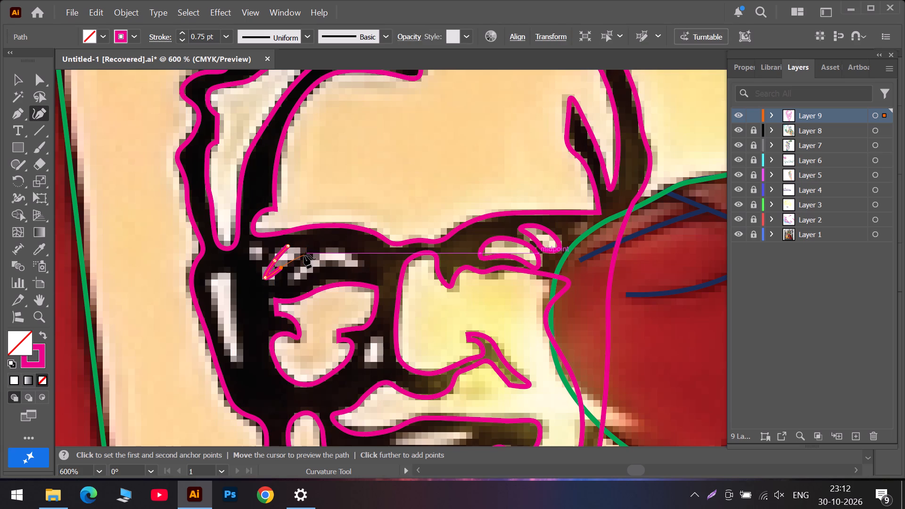
click(304, 252)
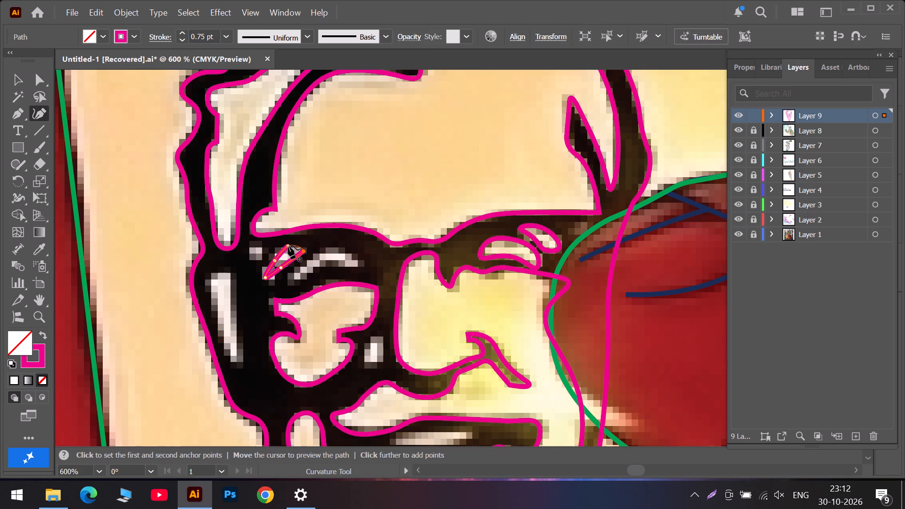
click(288, 246)
drag(288, 246, 288, 250)
Trace the longer arched highlight above the near-eye patch as a closed shape and fit its lower edge to the light area.
click(337, 250)
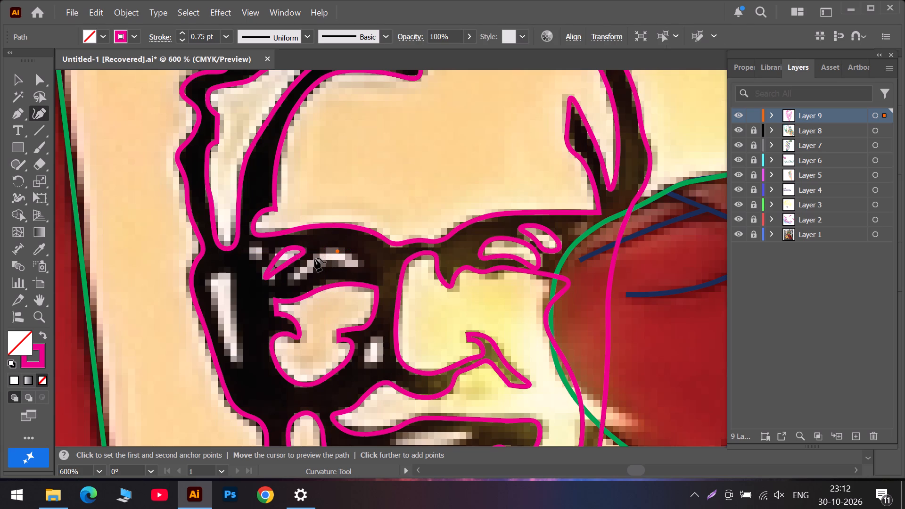
click(315, 258)
click(291, 281)
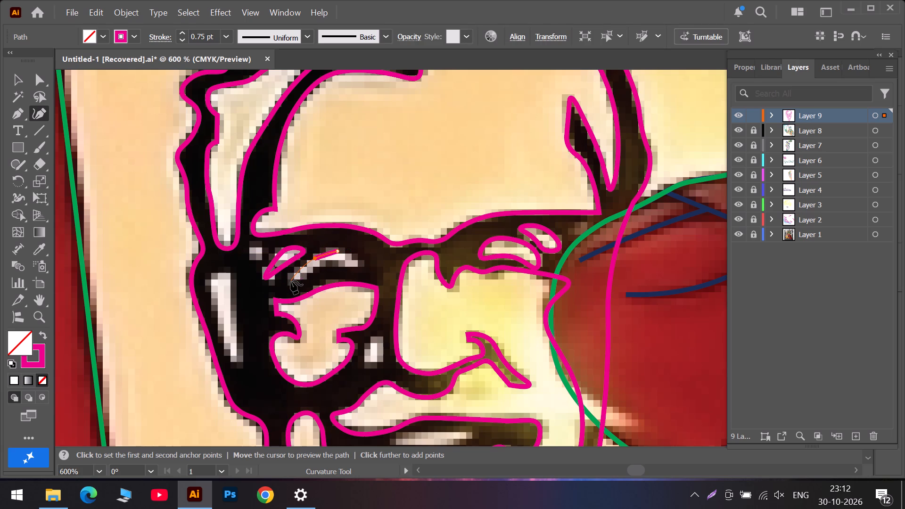
click(315, 270)
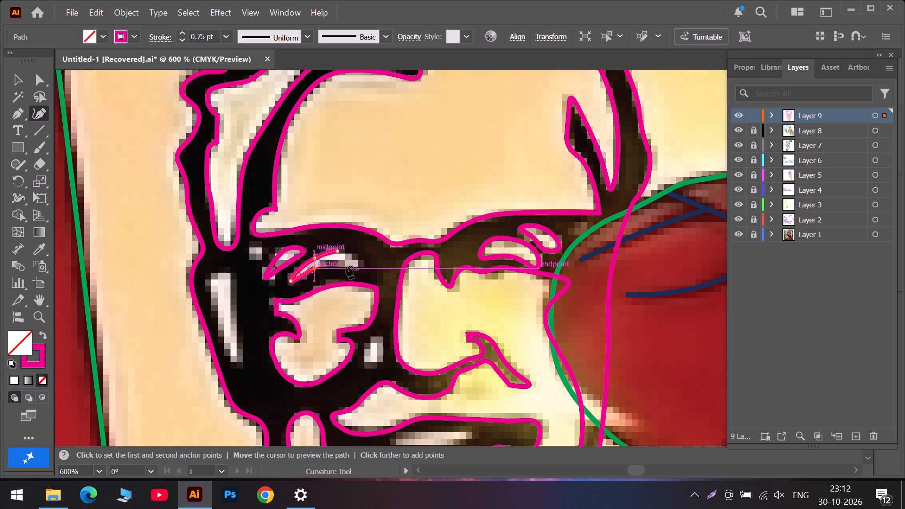
click(337, 264)
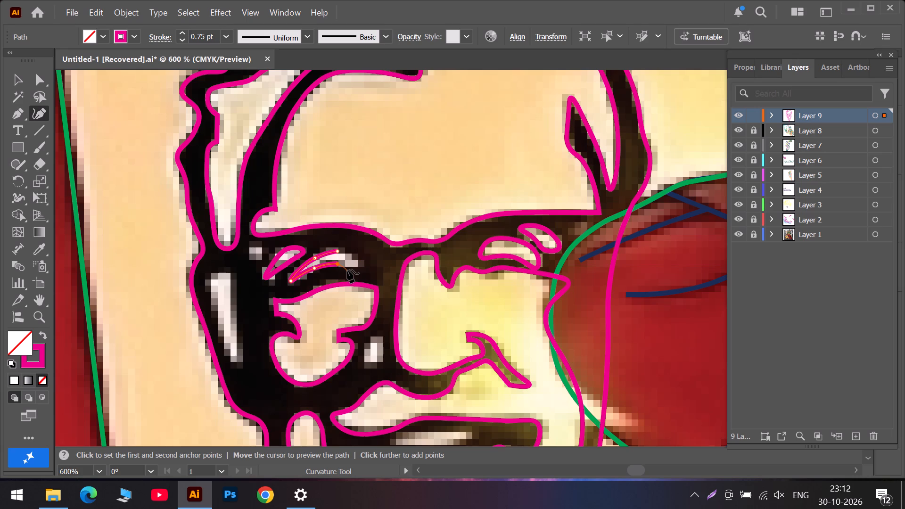
click(347, 267)
click(362, 264)
click(338, 252)
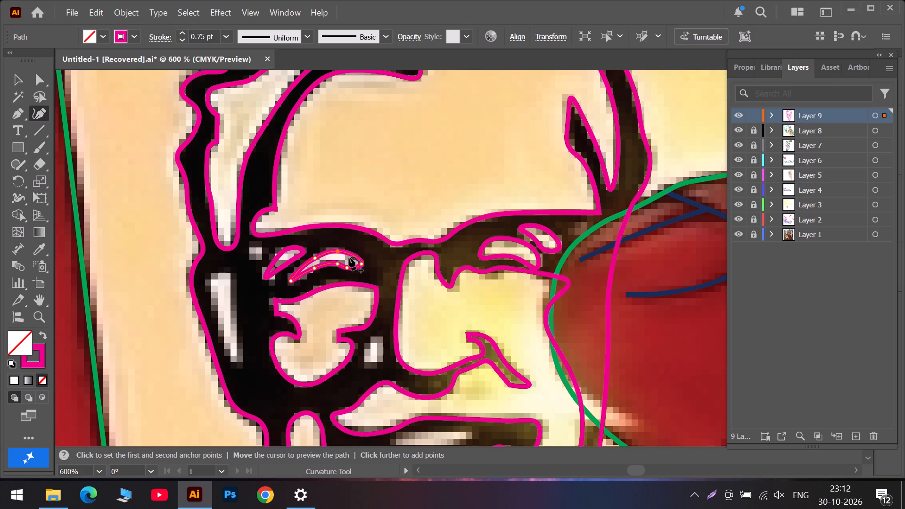
drag(337, 263, 326, 266)
drag(326, 266, 329, 265)
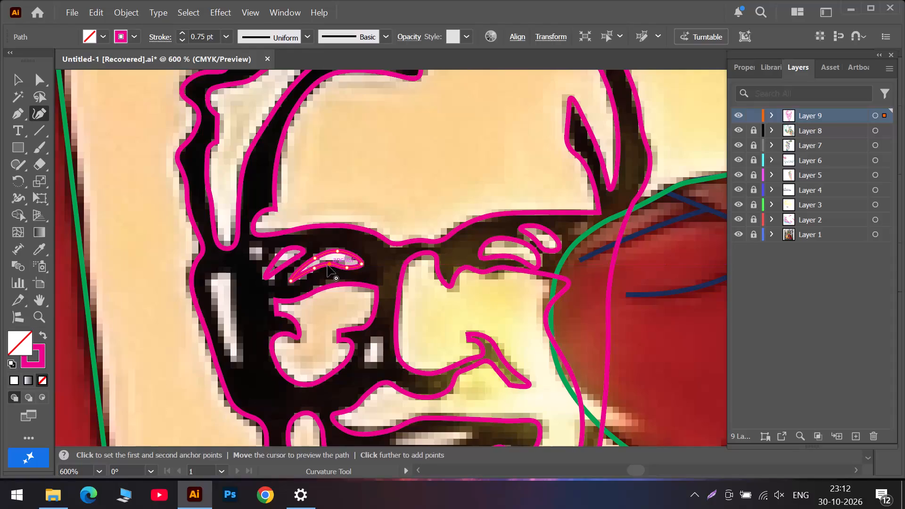
Trace the tiny square highlight beyond the outer end of the brow highlights as a closed shape with four sharp corners.
click(251, 246)
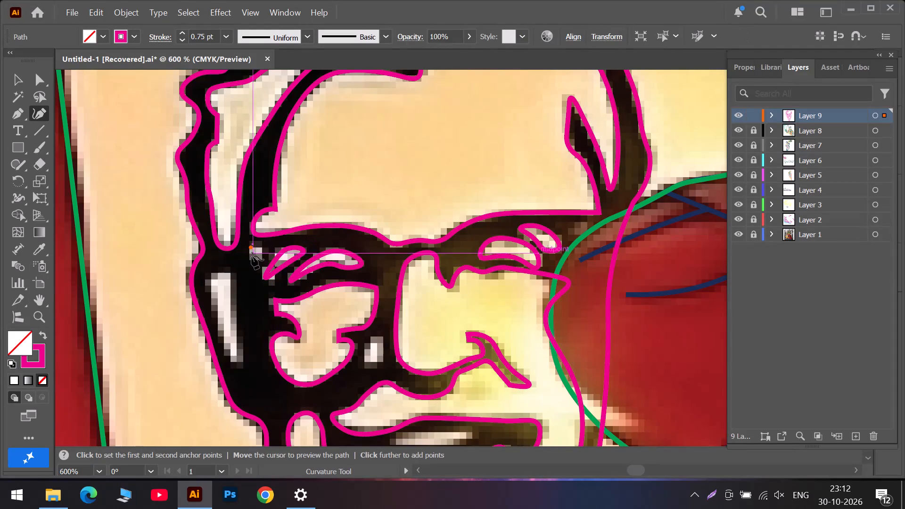
click(251, 258)
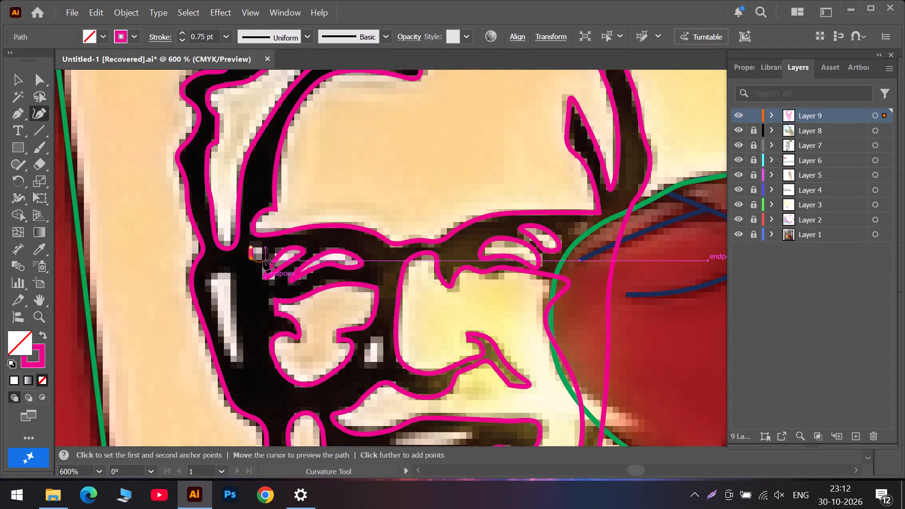
click(261, 260)
double_click(252, 258)
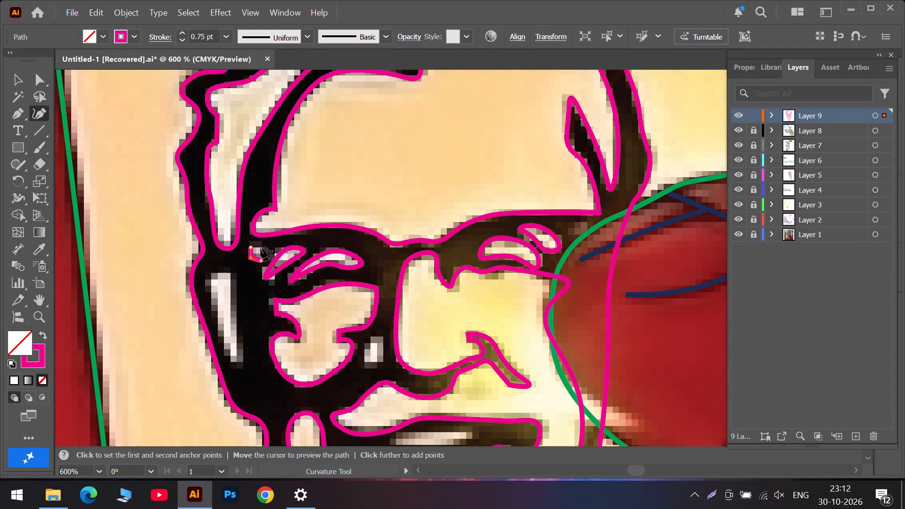
double_click(261, 247)
click(250, 250)
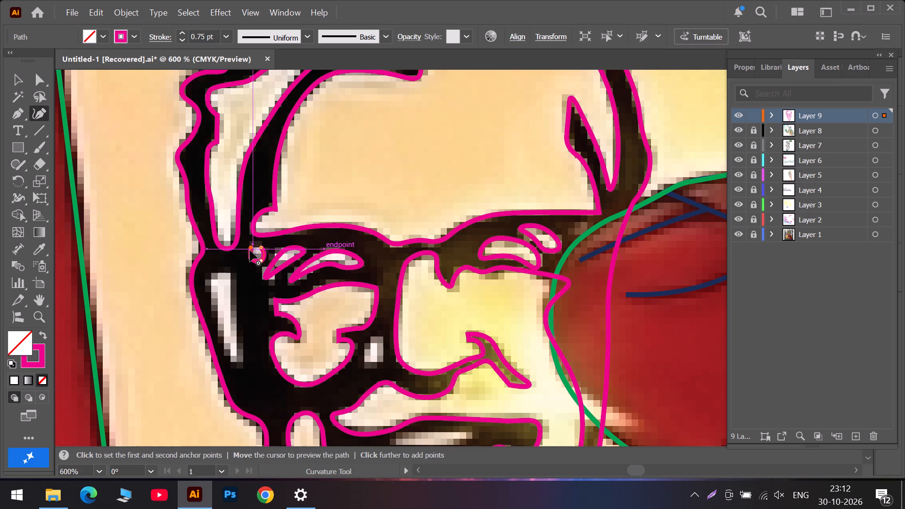
double_click(250, 250)
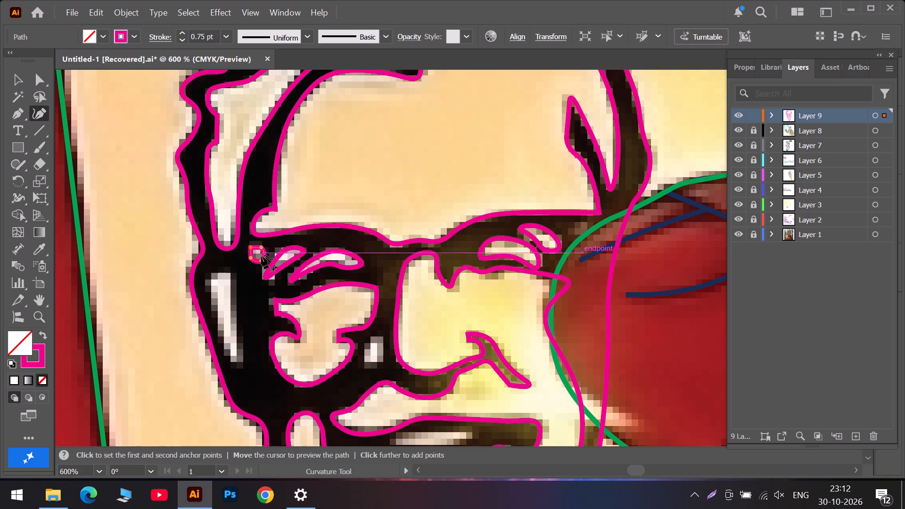
double_click(261, 261)
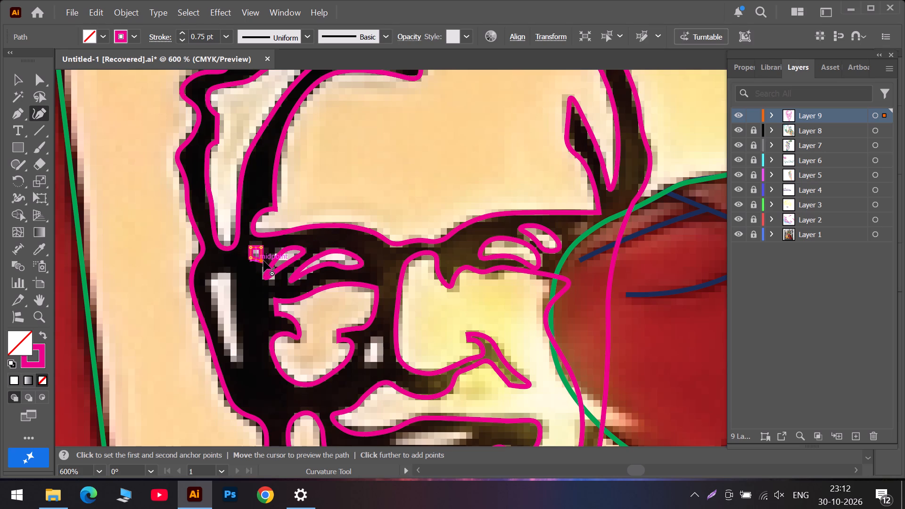
drag(263, 262, 262, 256)
drag(262, 256, 263, 257)
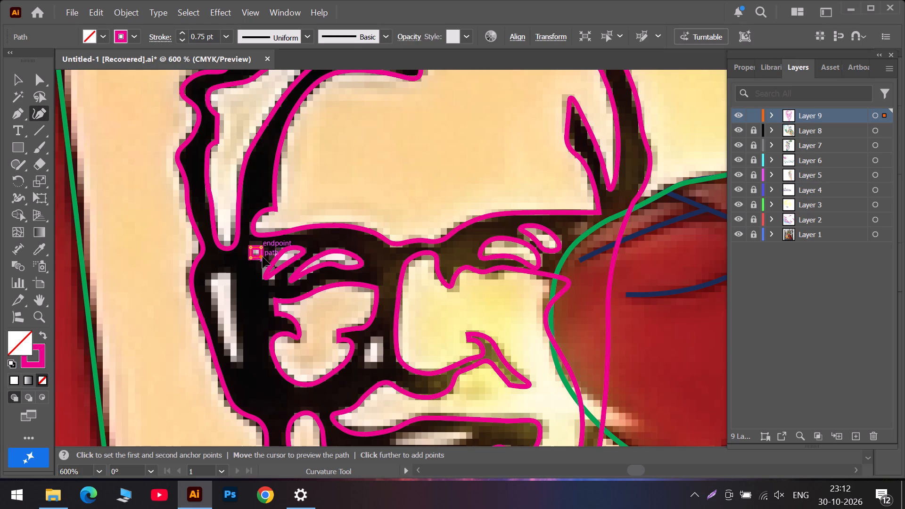
drag(263, 257, 263, 258)
Trace the narrow tapered highlight beside the near eye, along the face's outer edge, as a closed shape and fit its upper end and inner side.
click(206, 284)
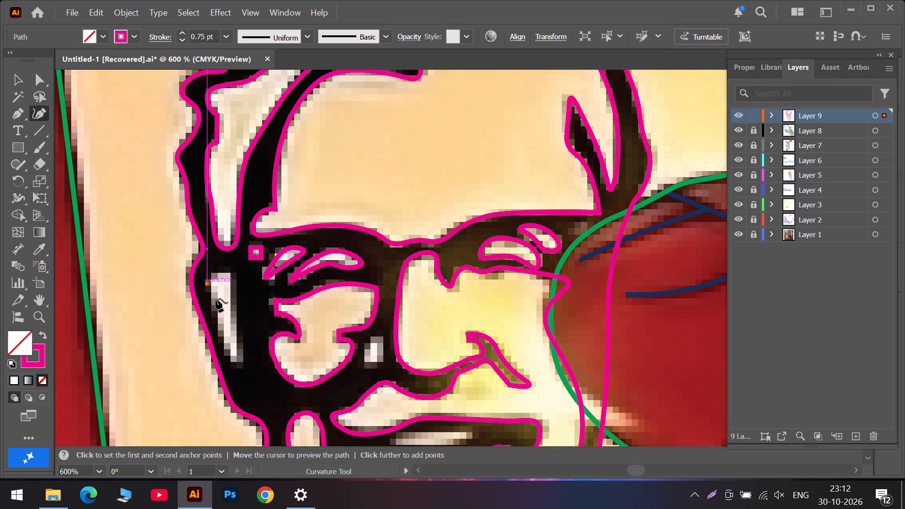
click(219, 317)
click(233, 361)
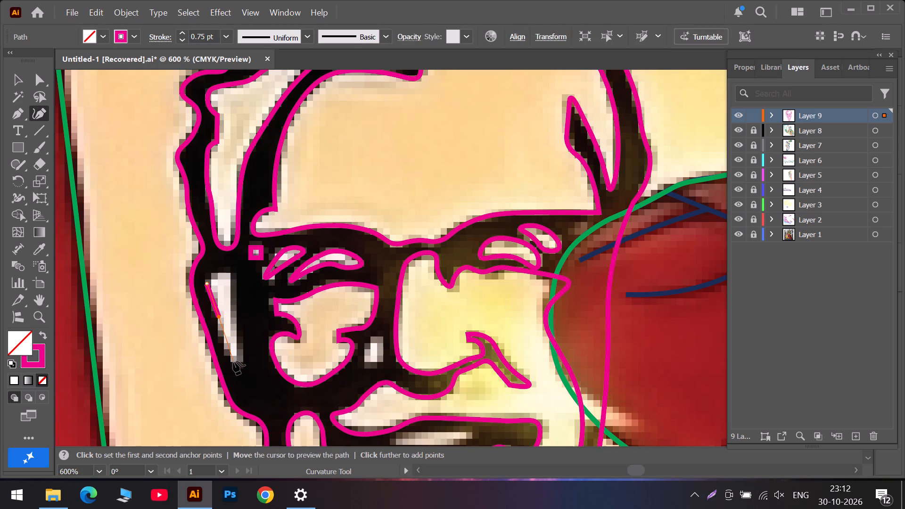
click(232, 310)
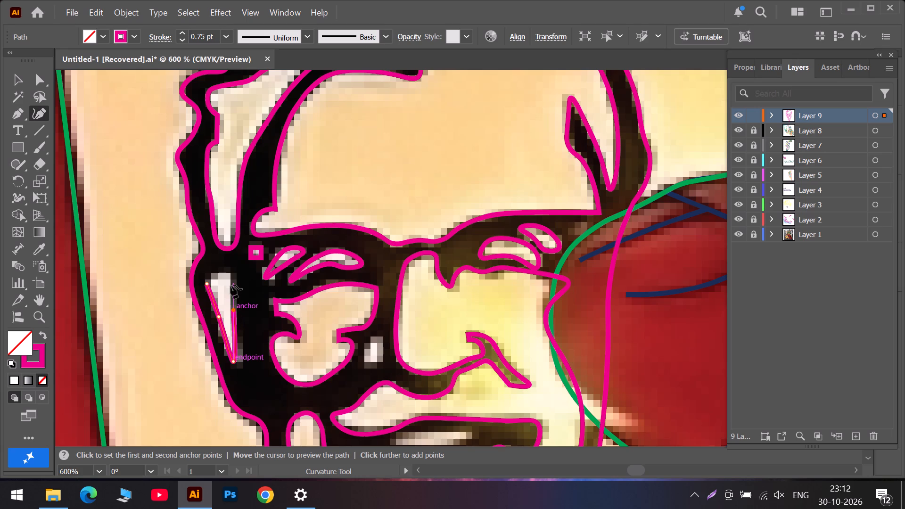
click(229, 278)
click(206, 283)
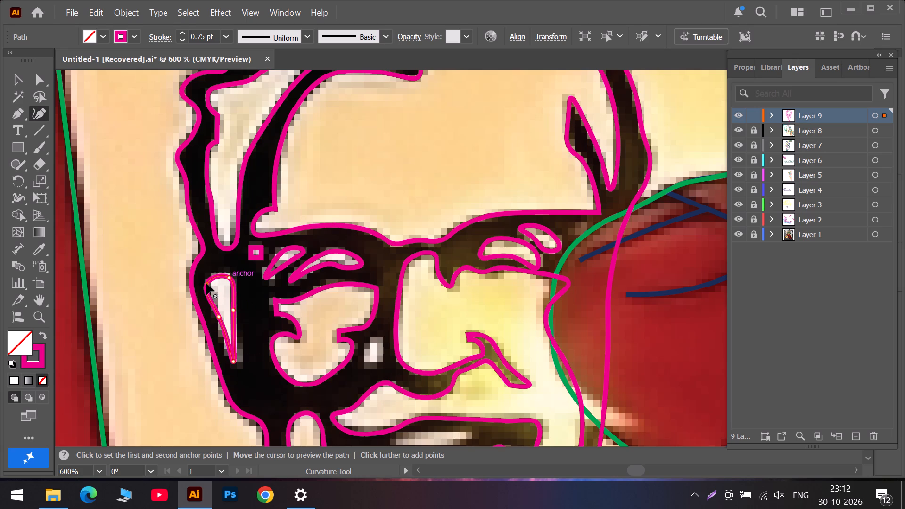
drag(206, 283, 213, 279)
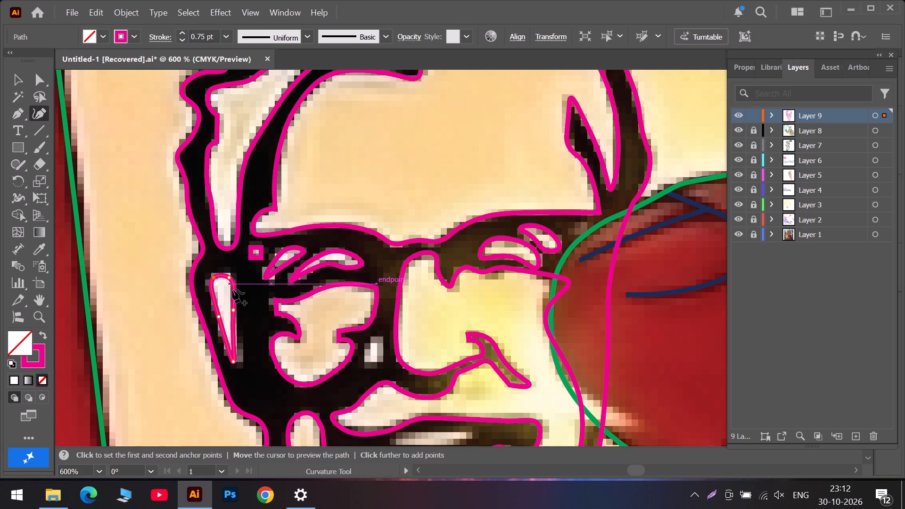
drag(234, 310, 235, 319)
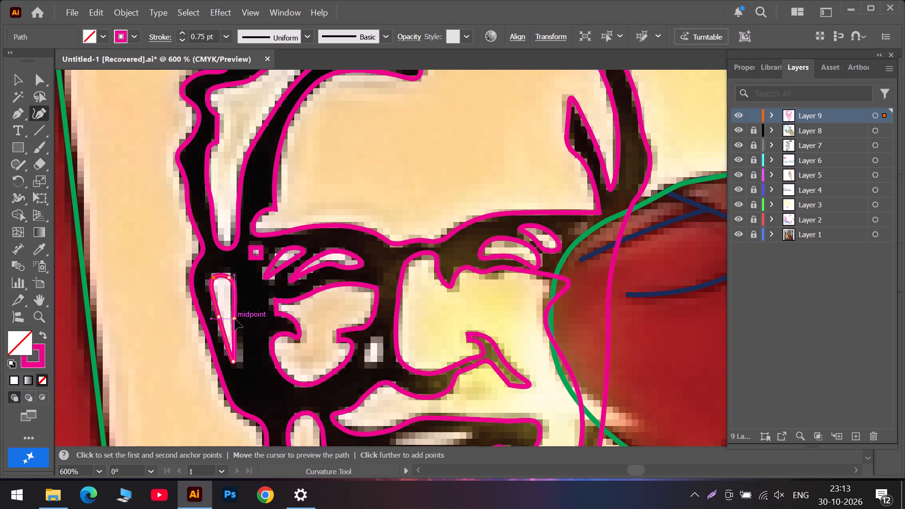
drag(235, 319, 236, 320)
Trace the small light spot between the near-eye patch and the nose as a closed teardrop shape and narrow its base.
scroll(394, 348, down, 1)
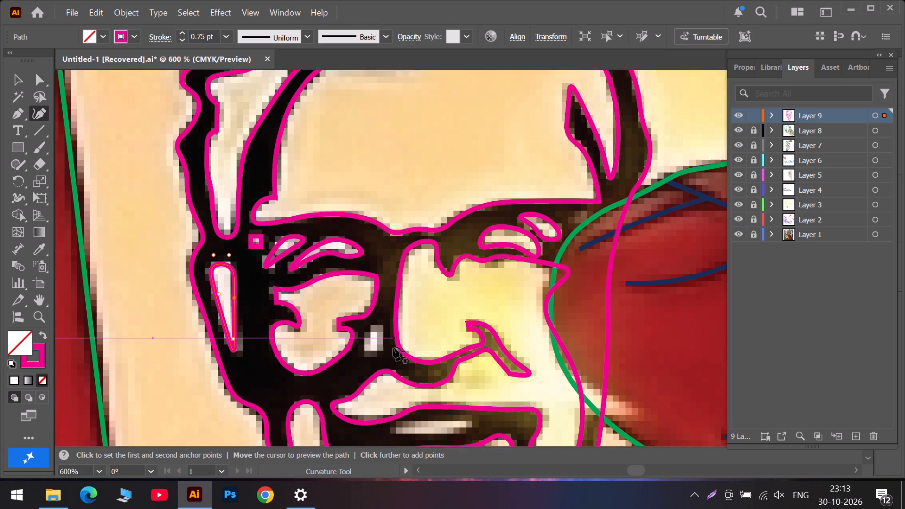
scroll(393, 347, down, 2)
click(372, 304)
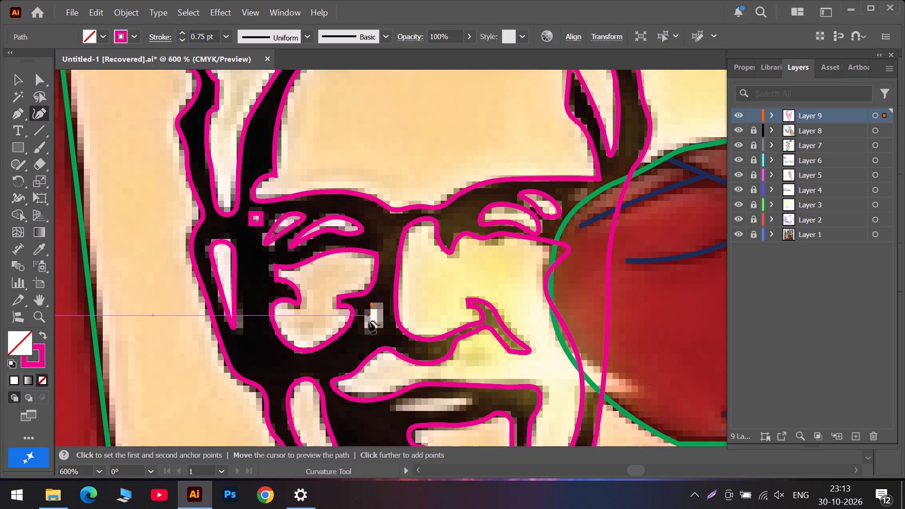
click(370, 314)
click(365, 324)
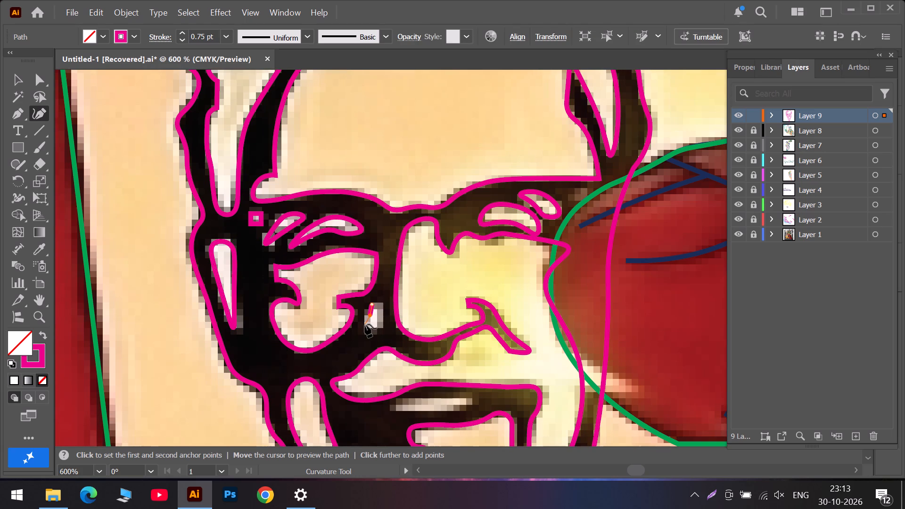
click(380, 328)
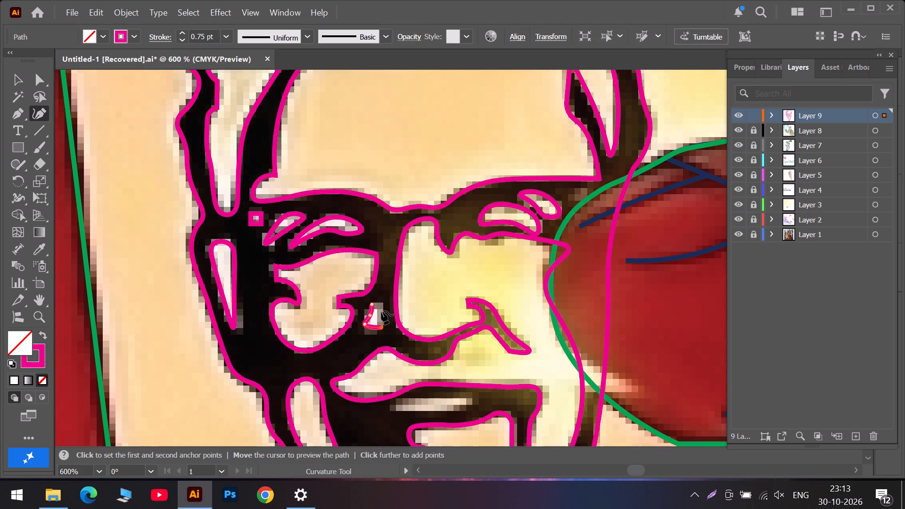
click(381, 311)
click(371, 303)
click(371, 303)
drag(382, 327, 378, 328)
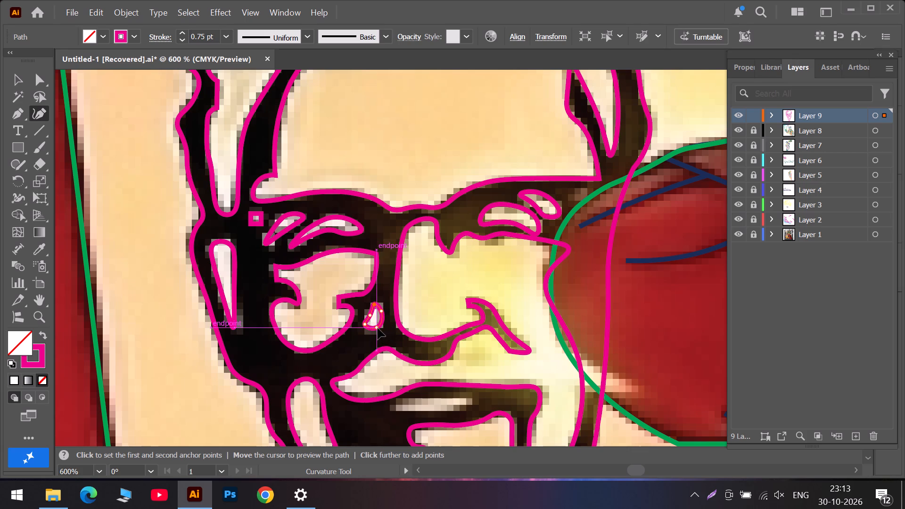
drag(378, 328, 374, 328)
Trace the thin horizontal lip highlight beneath the moustache as a closed leaf shape.
scroll(394, 335, down, 7)
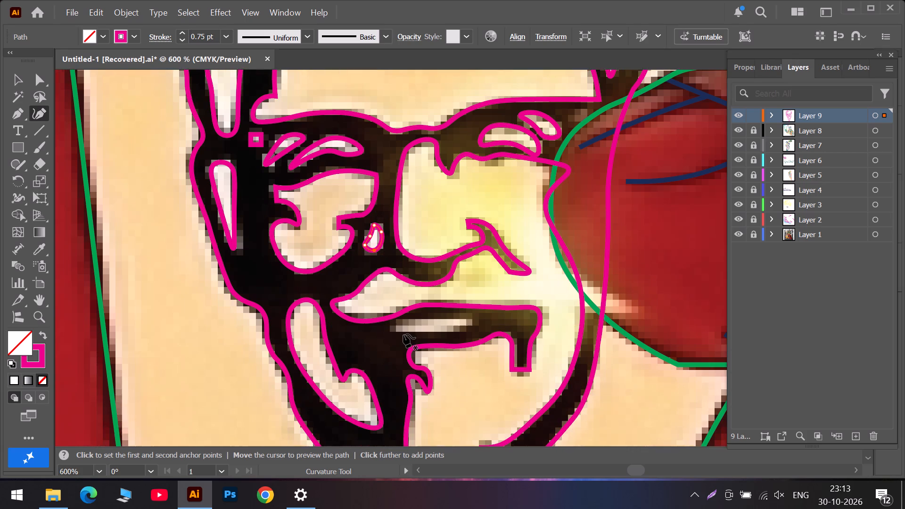
scroll(404, 334, down, 4)
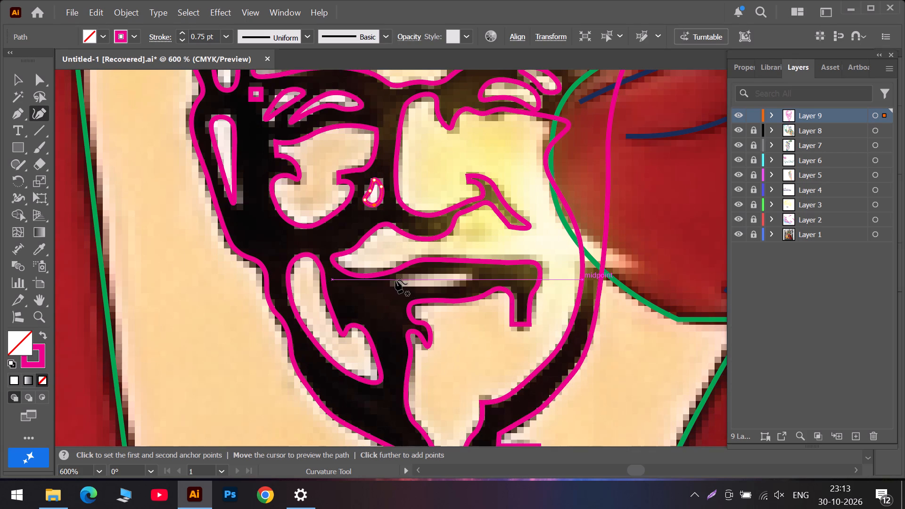
click(393, 283)
click(421, 273)
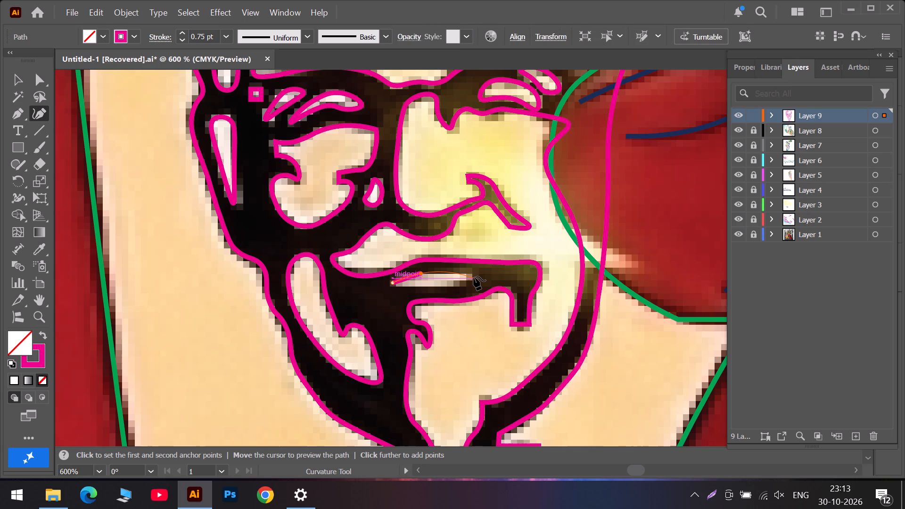
click(474, 277)
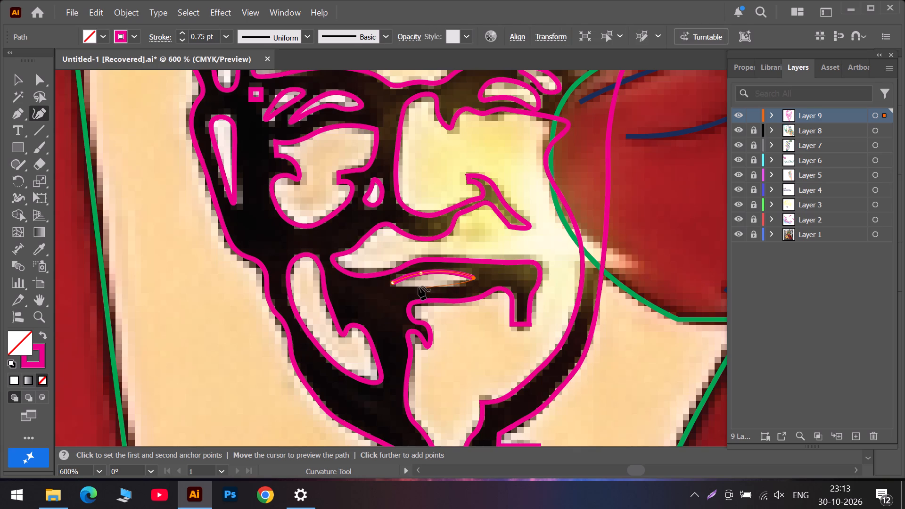
click(418, 287)
click(388, 284)
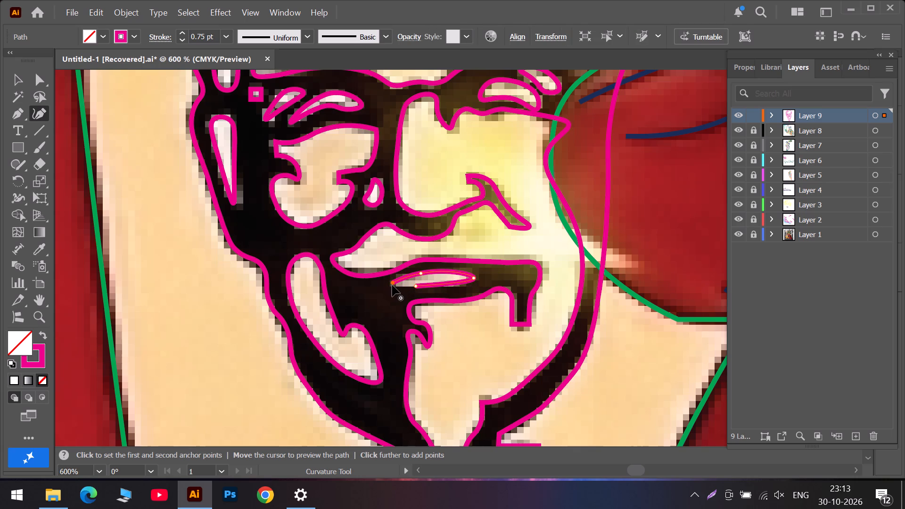
click(394, 285)
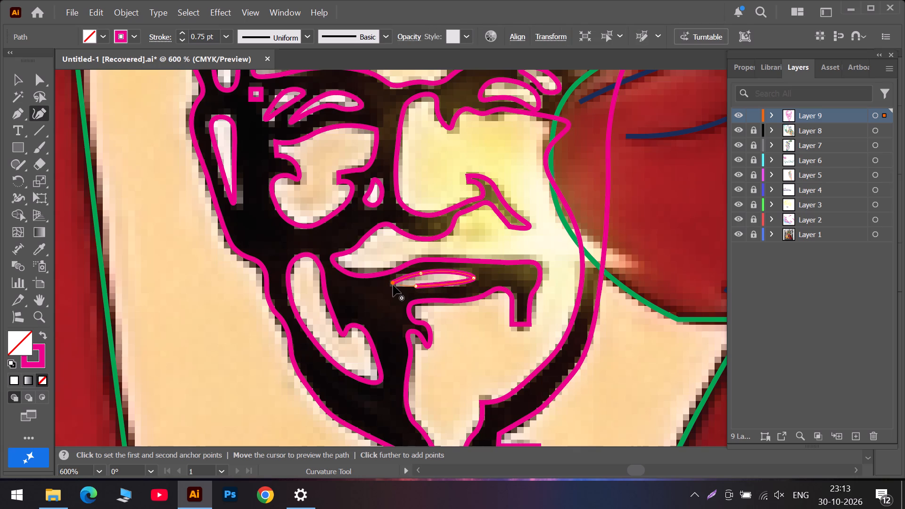
click(393, 283)
click(393, 283)
click(393, 283)
Rebuild the lip highlight's pointed outer end by deleting and redrawing its anchors, and adjust both tips and the upper curve to the light area.
drag(393, 283, 397, 282)
click(416, 287)
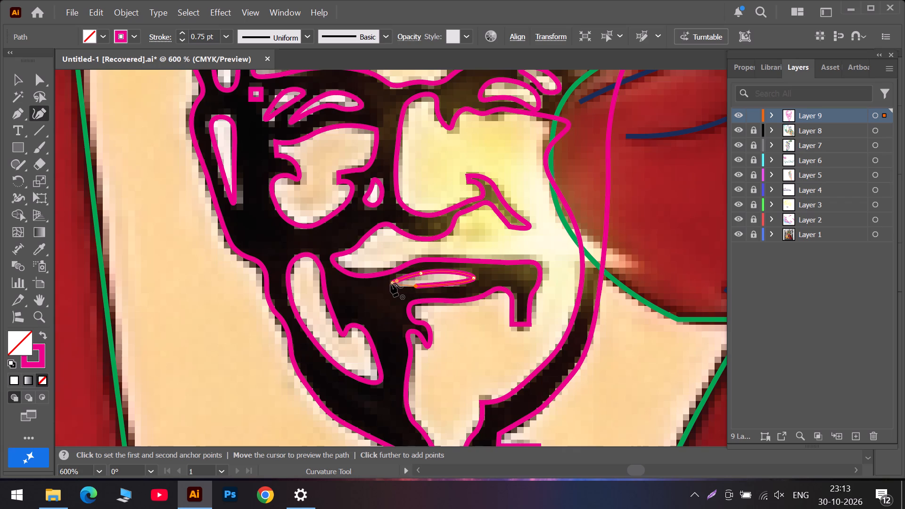
click(397, 282)
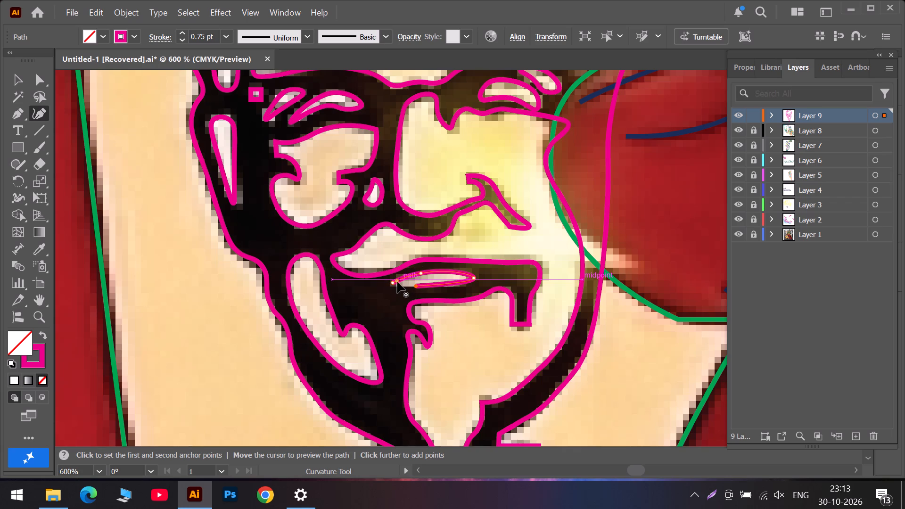
key(Delete)
click(392, 283)
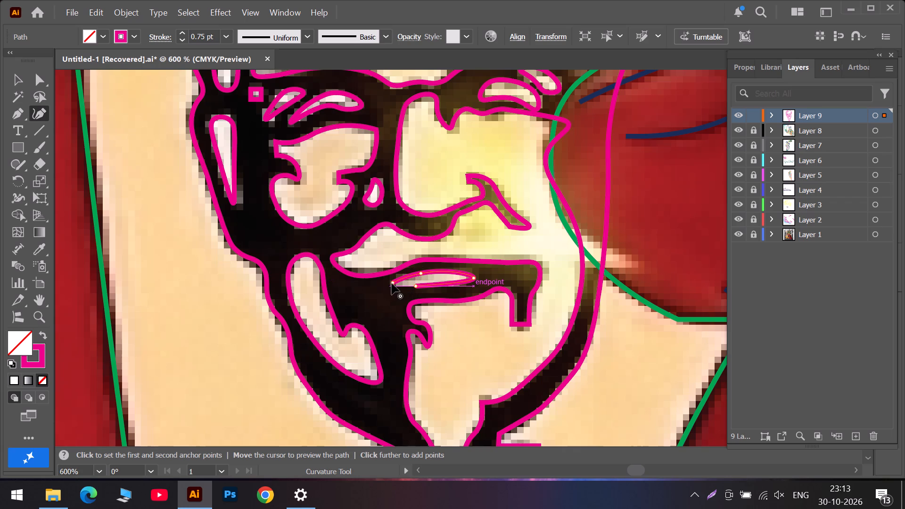
key(Delete)
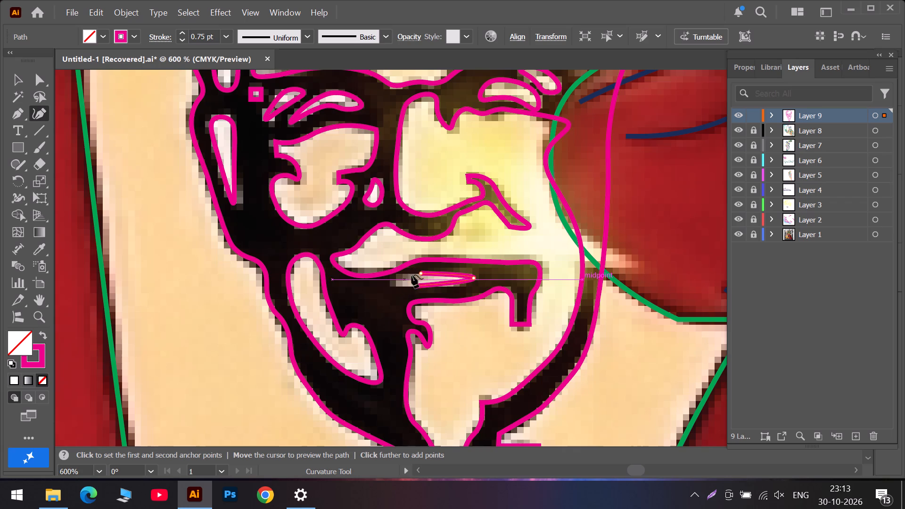
click(420, 272)
click(391, 285)
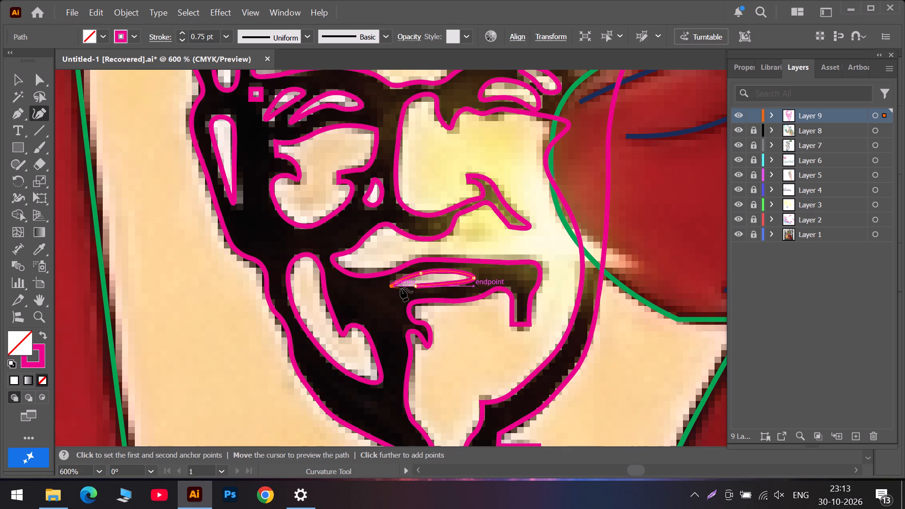
click(415, 287)
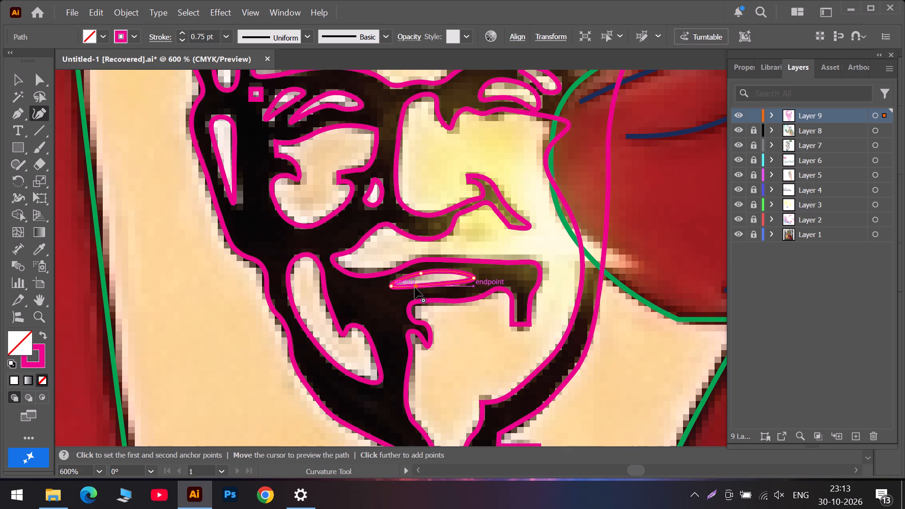
drag(391, 287, 395, 285)
drag(473, 280, 468, 282)
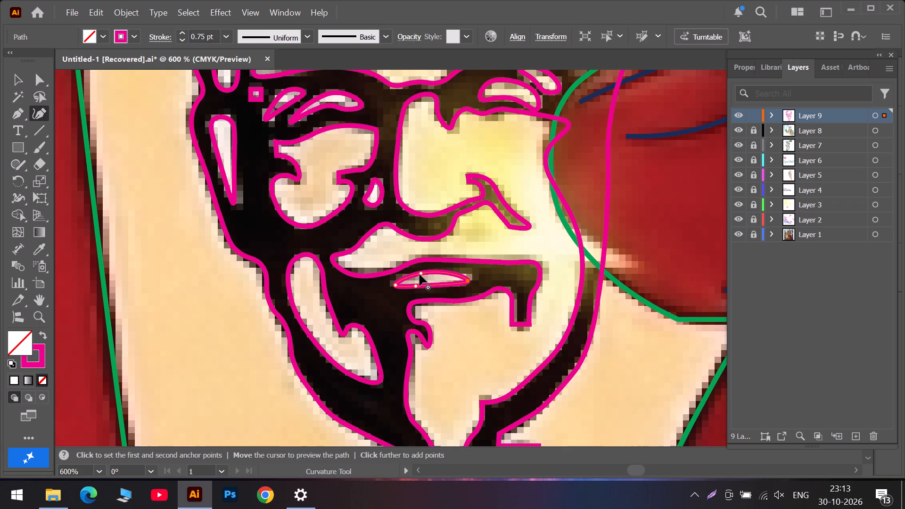
drag(420, 274, 428, 275)
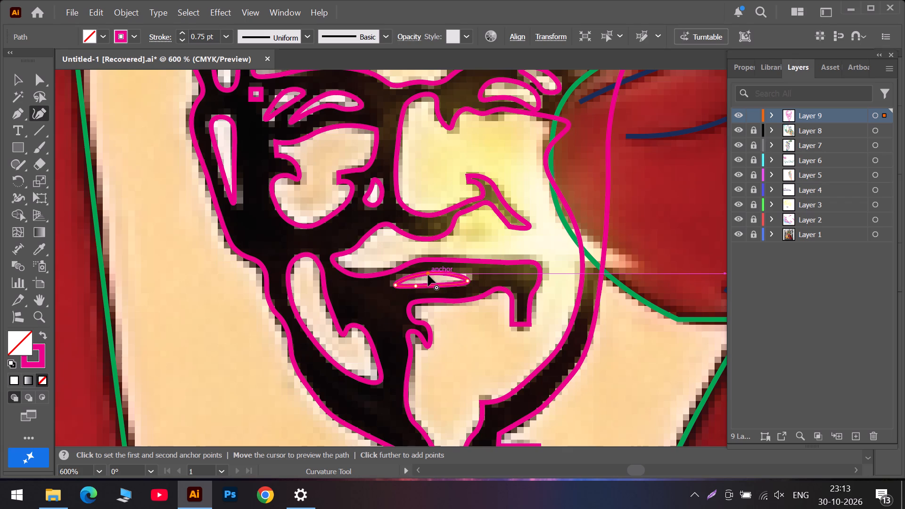
Unlock Layer 1 with the reference image and lock Layer 9.
alt+scroll(428, 275, down, 4)
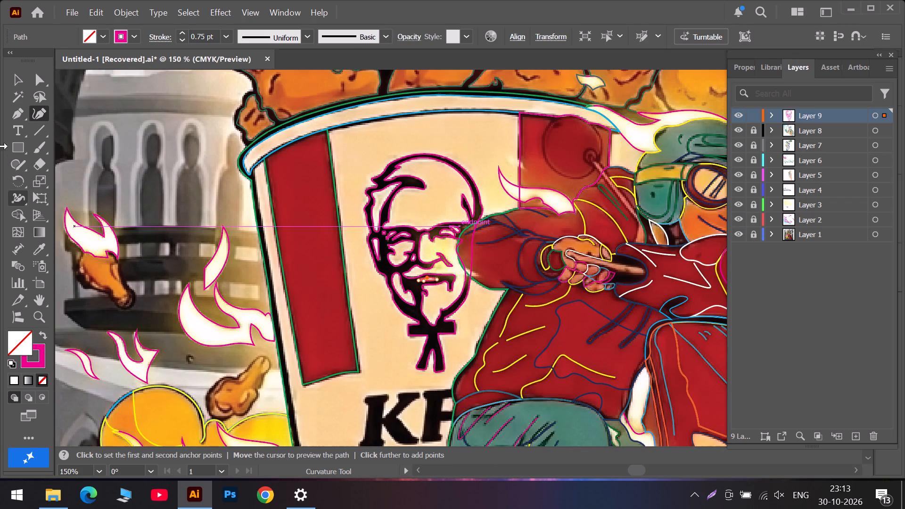
click(22, 76)
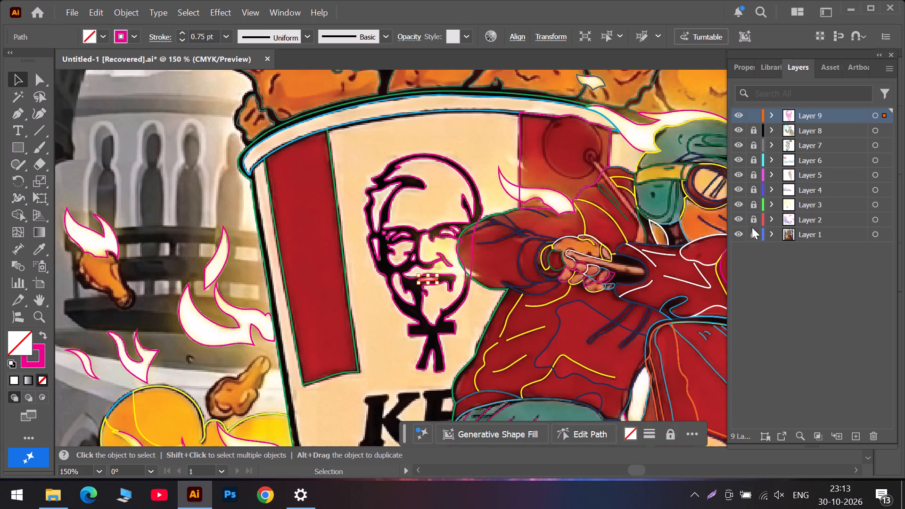
click(754, 237)
click(753, 118)
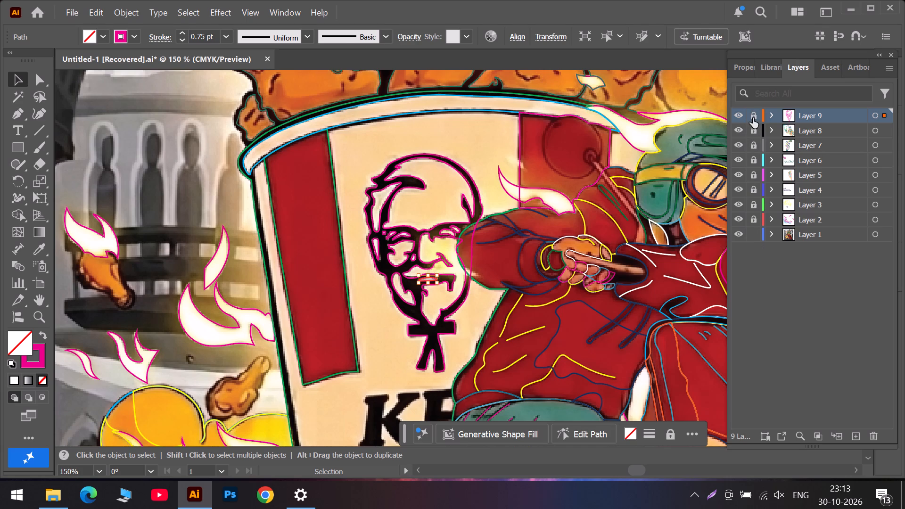
Move the linked reference image on Layer 1 clear of the traced linework to check the Colonel's outlines against the white background.
drag(348, 167, 593, 187)
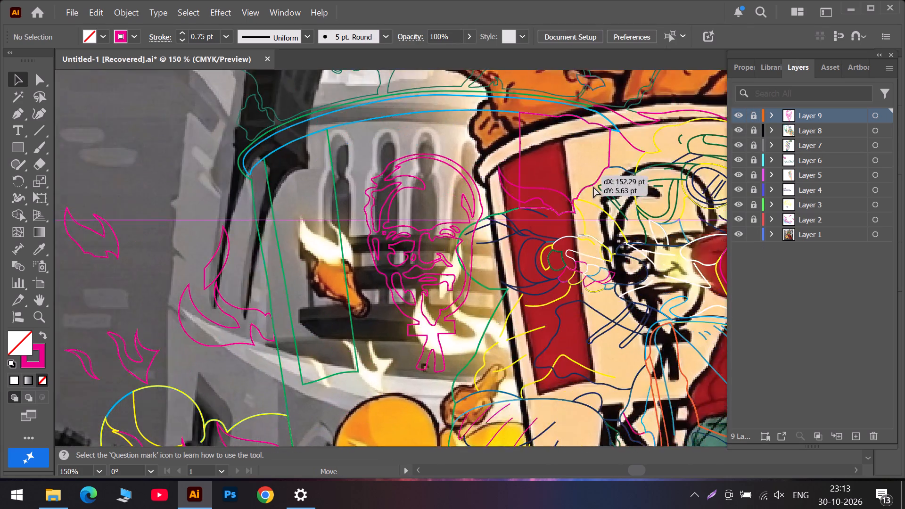
drag(593, 187, 629, 358)
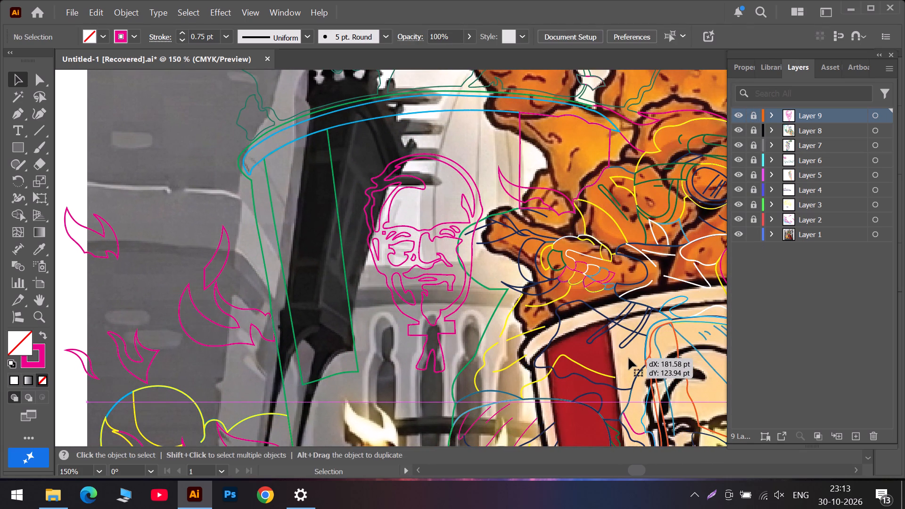
alt+scroll(629, 358, down, 2)
drag(428, 214, 493, 222)
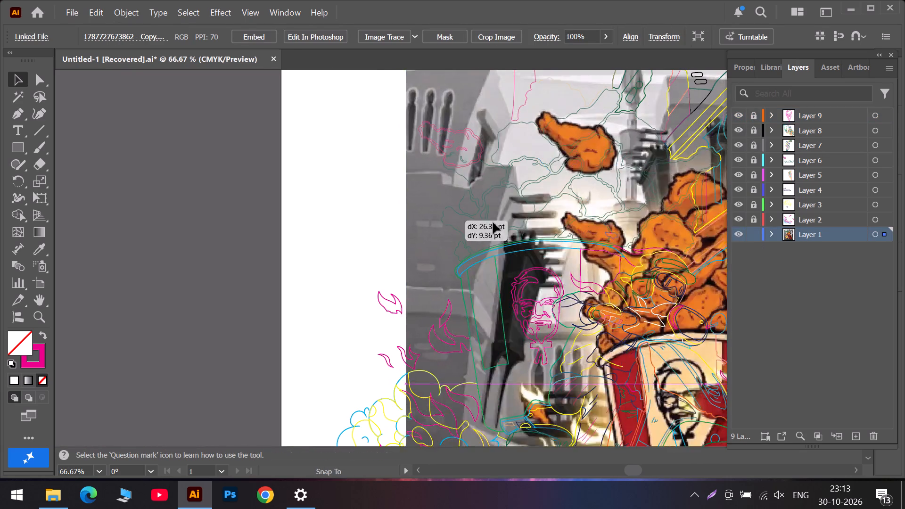
drag(493, 222, 670, 290)
alt+scroll(542, 327, up, 4)
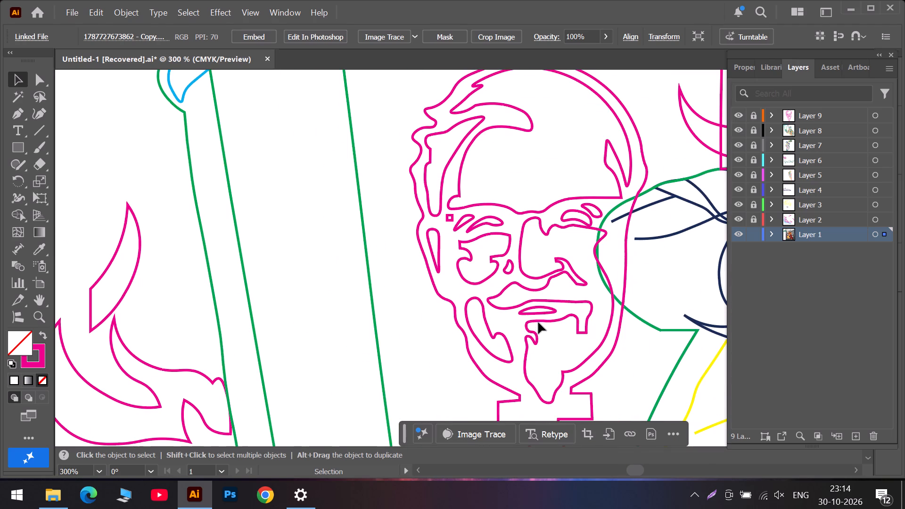
scroll(542, 318, down, 3)
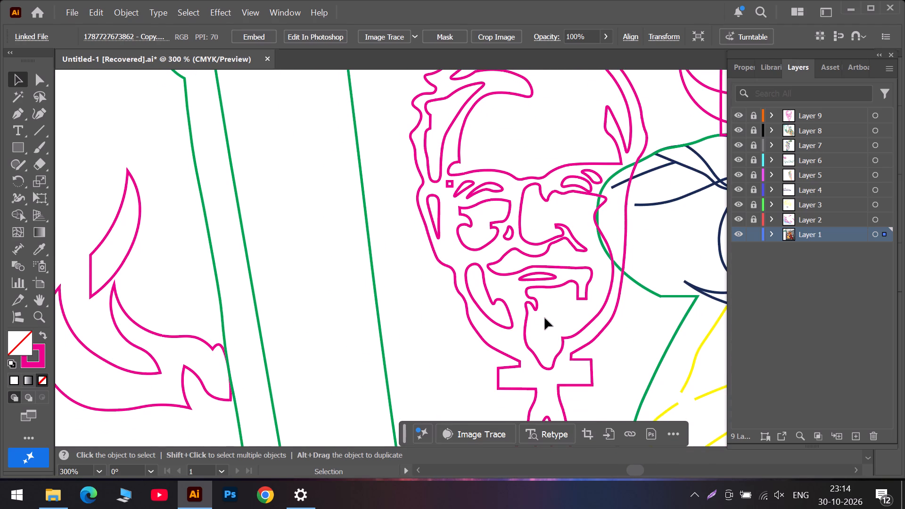
Undo the moves of the reference image so it lines up beneath the traced Colonel linework again.
key(ctrl+z)
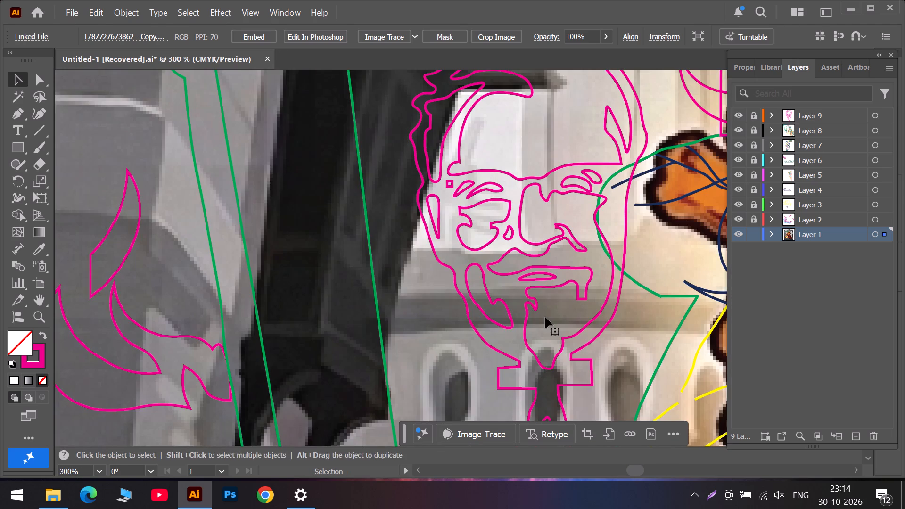
key(ctrl+z)
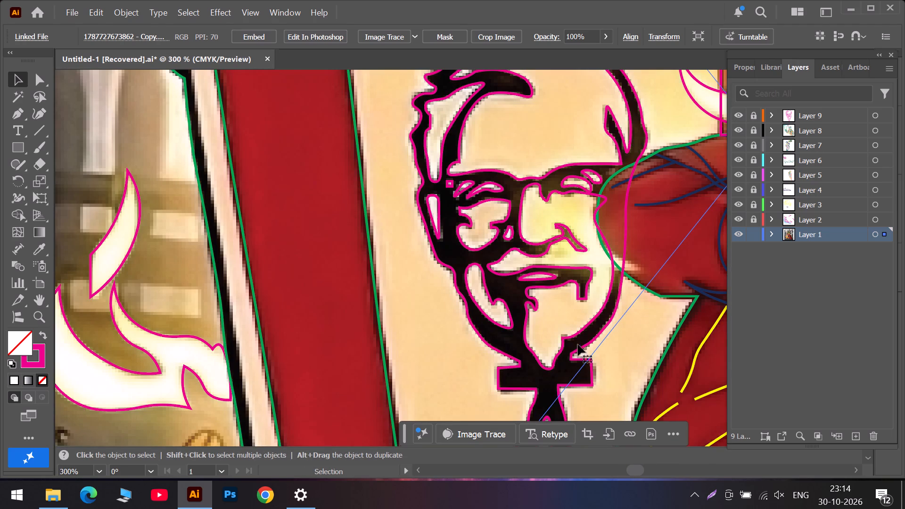
Lock Layer 1 containing the reference image.
scroll(574, 349, down, 4)
scroll(562, 341, up, 6)
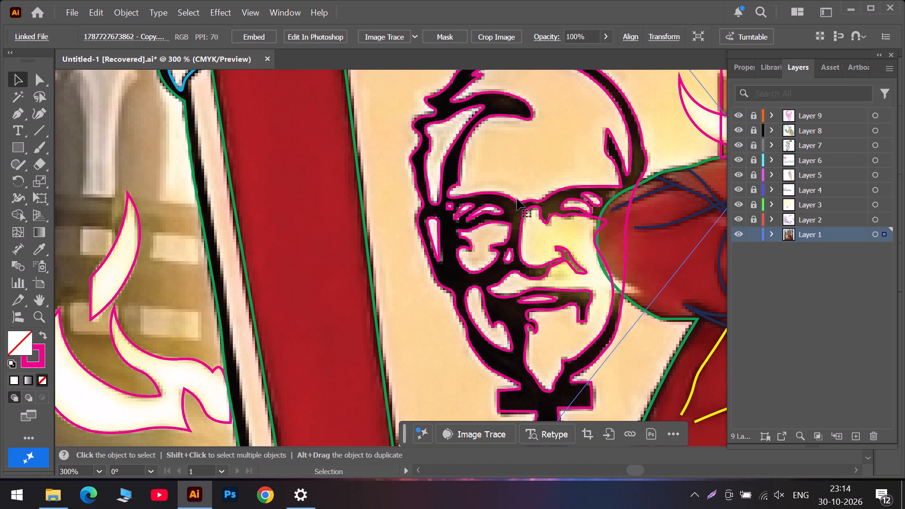
click(506, 172)
click(756, 236)
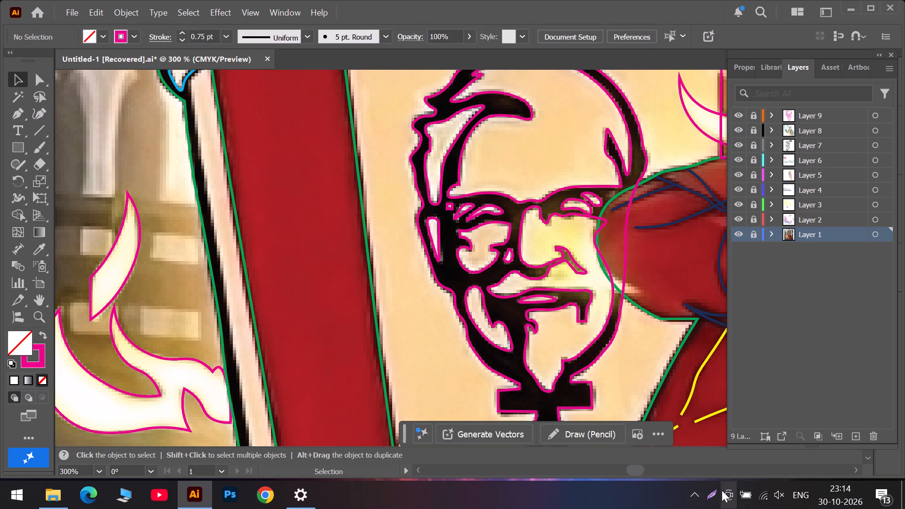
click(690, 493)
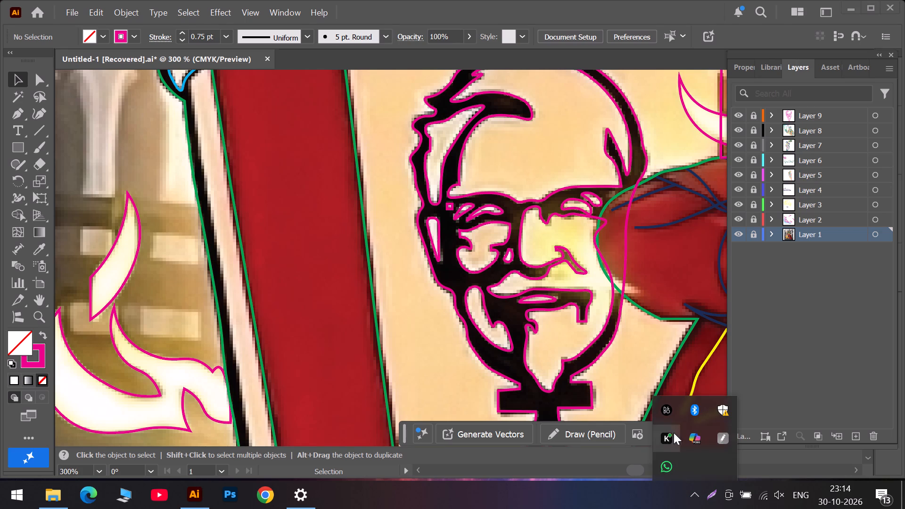